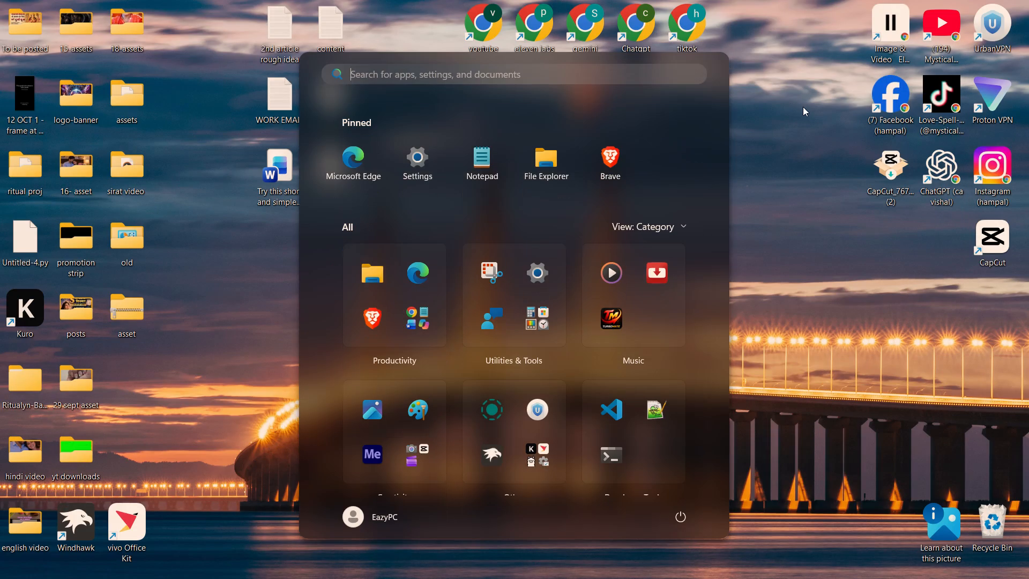
# Switch to the open CapCut project 1030 and play the knight video from the start of the timeline.
pyautogui.click(722, 257)
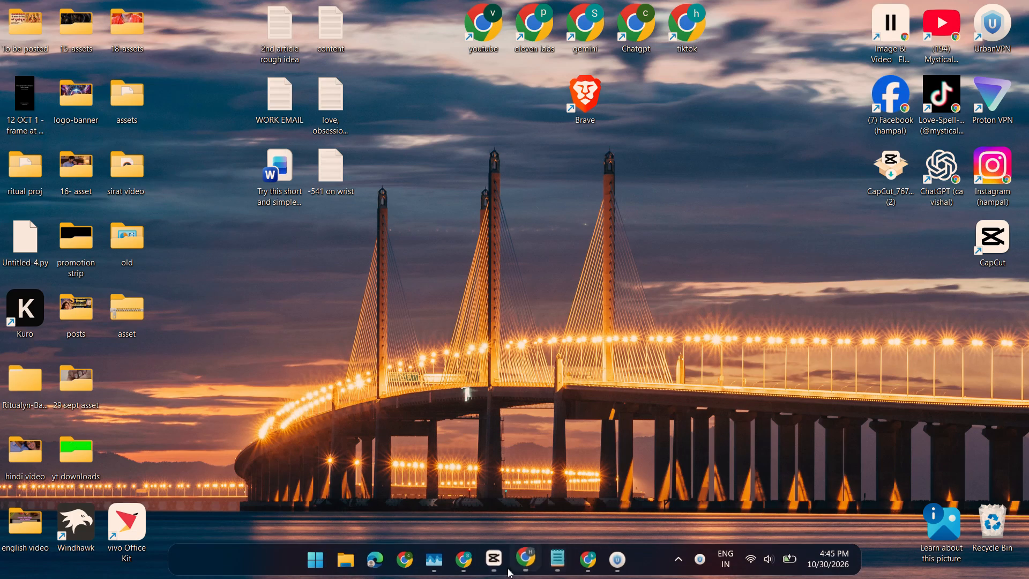
pyautogui.click(501, 566)
pyautogui.moveTo(533, 355); pyautogui.dragTo(74, 360)
pyautogui.press('space')
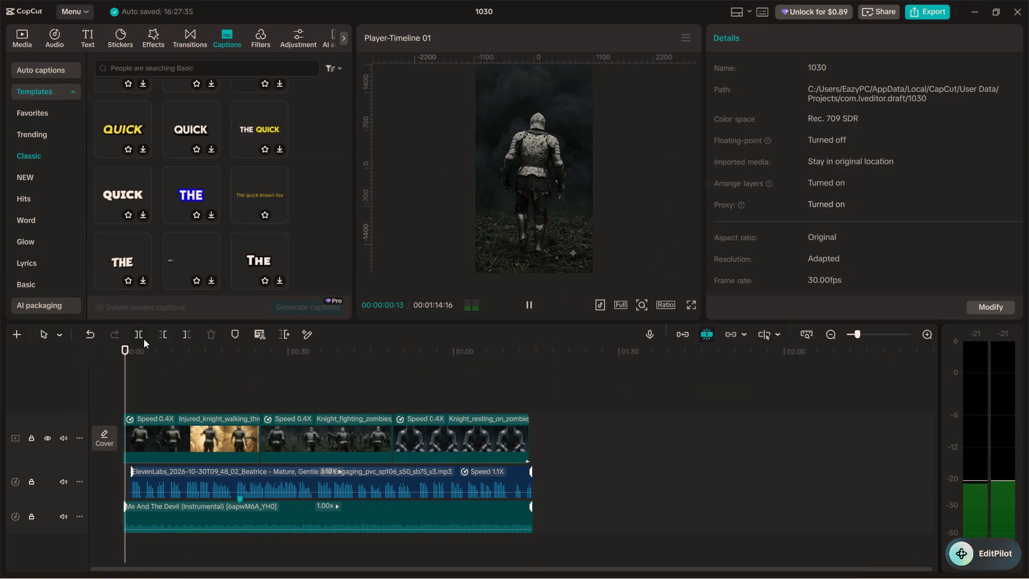
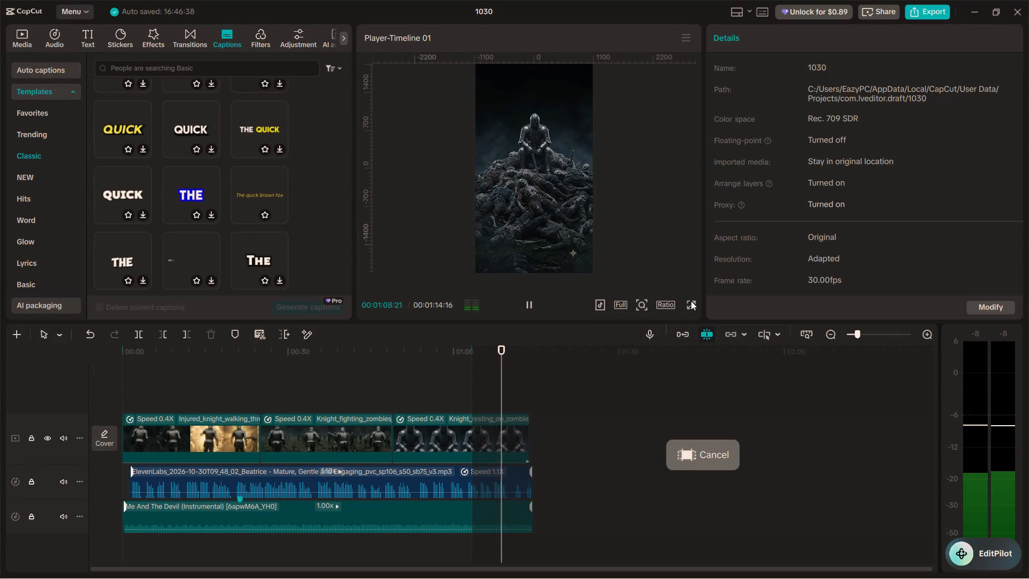
# Clear the range selection at the end of the timeline.
pyautogui.click(692, 464)
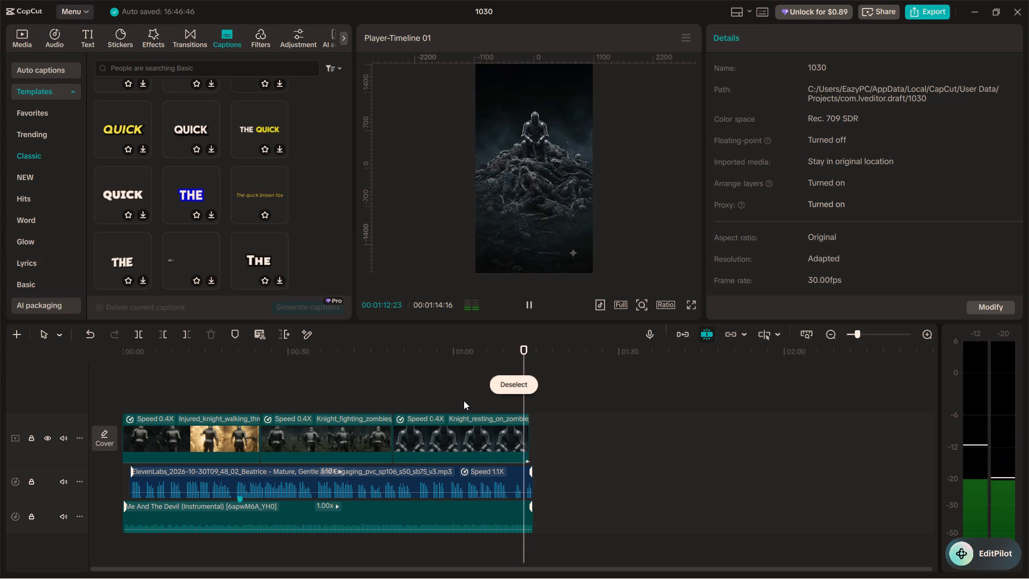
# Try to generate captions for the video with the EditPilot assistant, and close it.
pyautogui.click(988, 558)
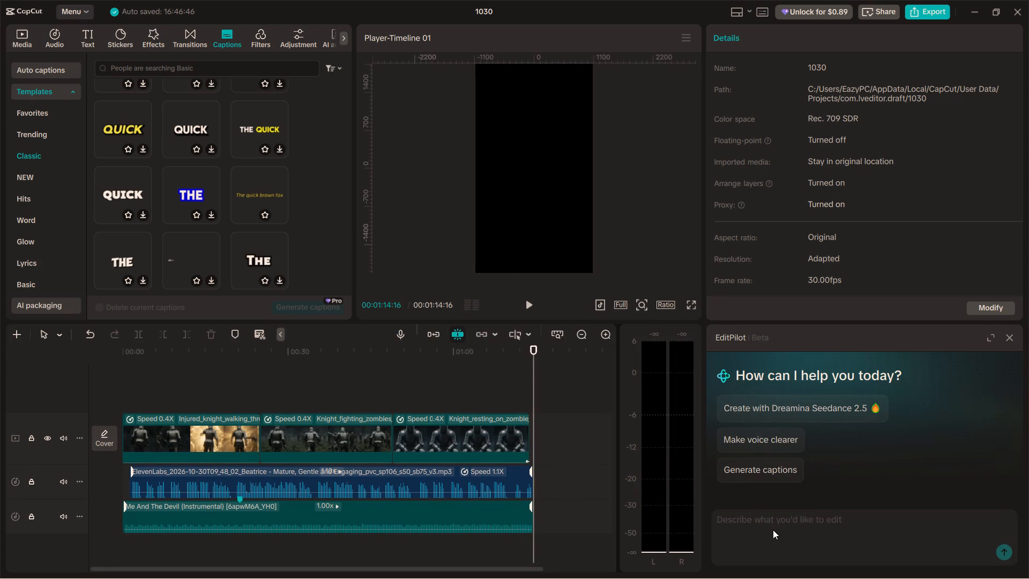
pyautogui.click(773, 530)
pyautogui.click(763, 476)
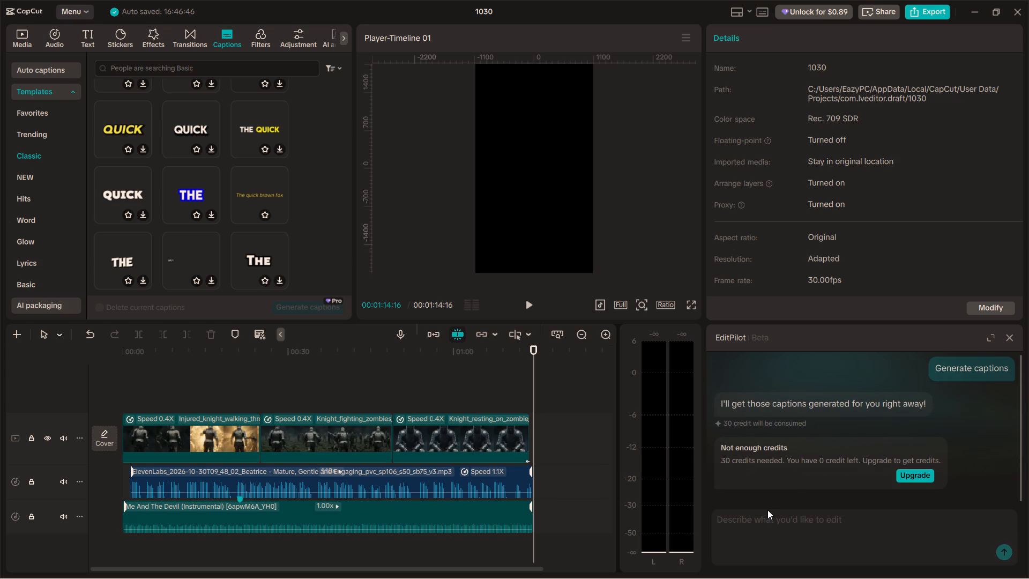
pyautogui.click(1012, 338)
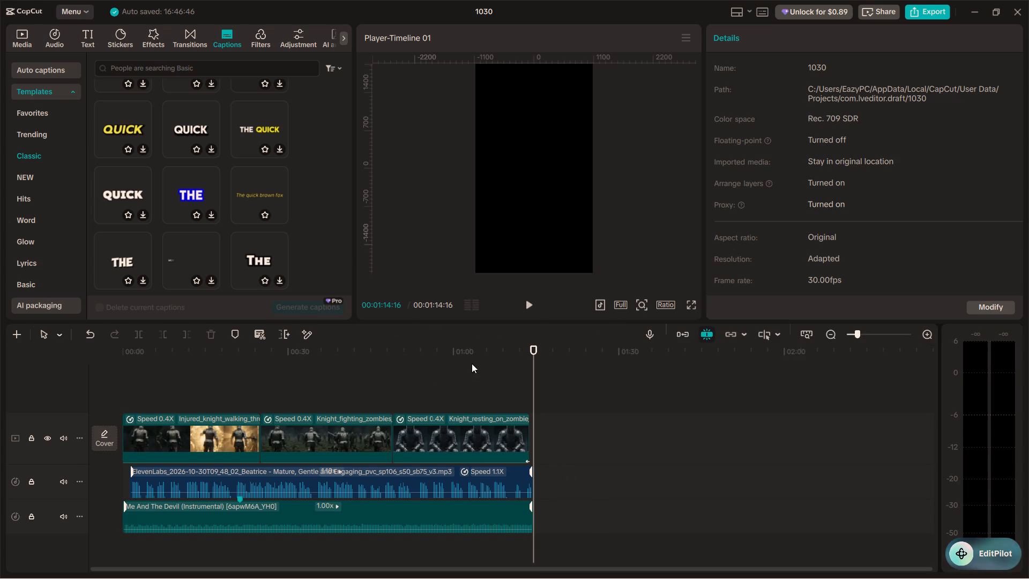
# Add the Black Fade transition from the favourite transitions between the injured knight clip and the knight fighting zombies clip.
pyautogui.click(475, 362)
pyautogui.moveTo(475, 360); pyautogui.dragTo(175, 409)
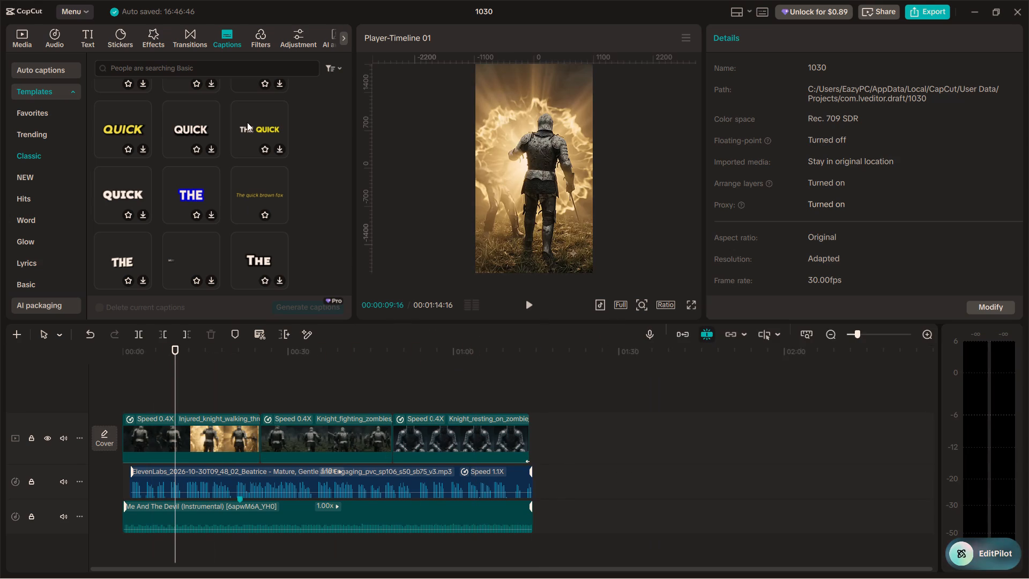
pyautogui.click(196, 41)
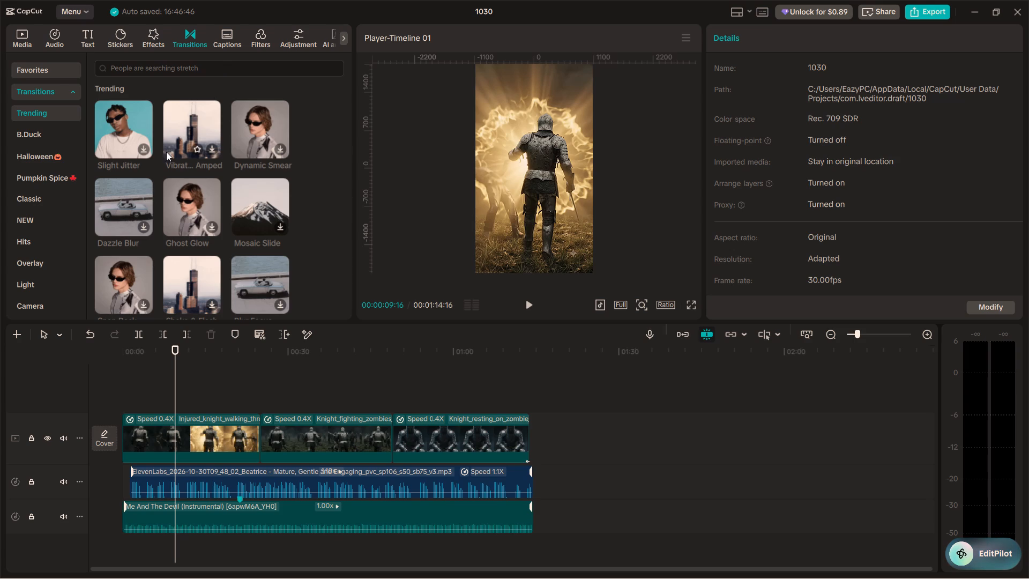
pyautogui.click(71, 72)
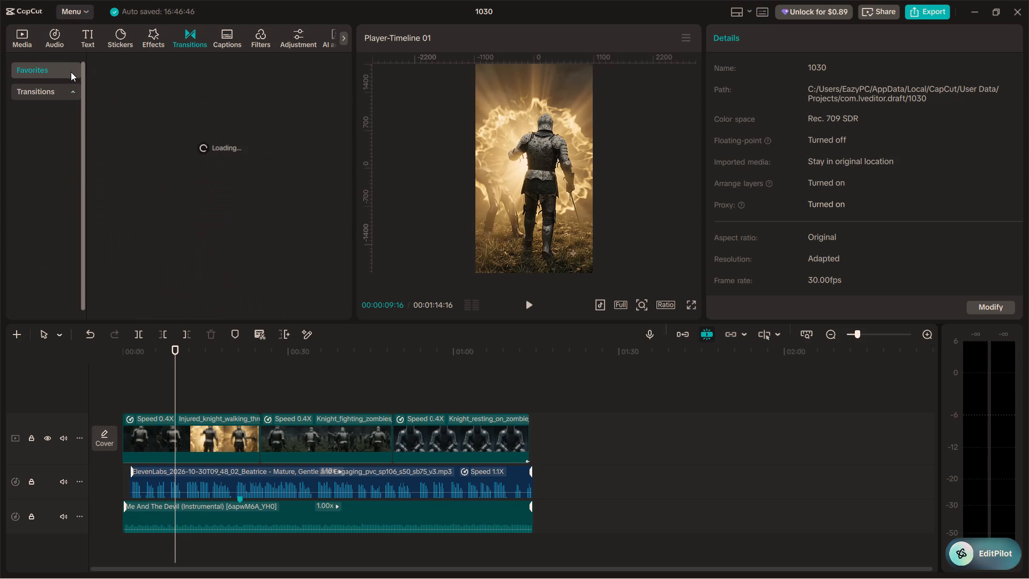
pyautogui.moveTo(195, 74); pyautogui.dragTo(284, 270)
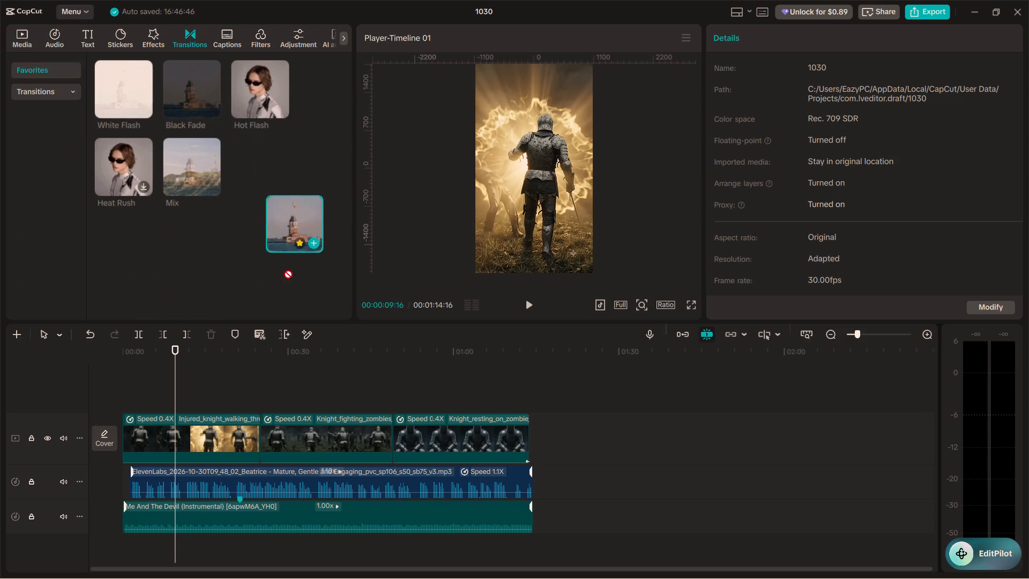
pyautogui.moveTo(284, 270); pyautogui.dragTo(257, 437)
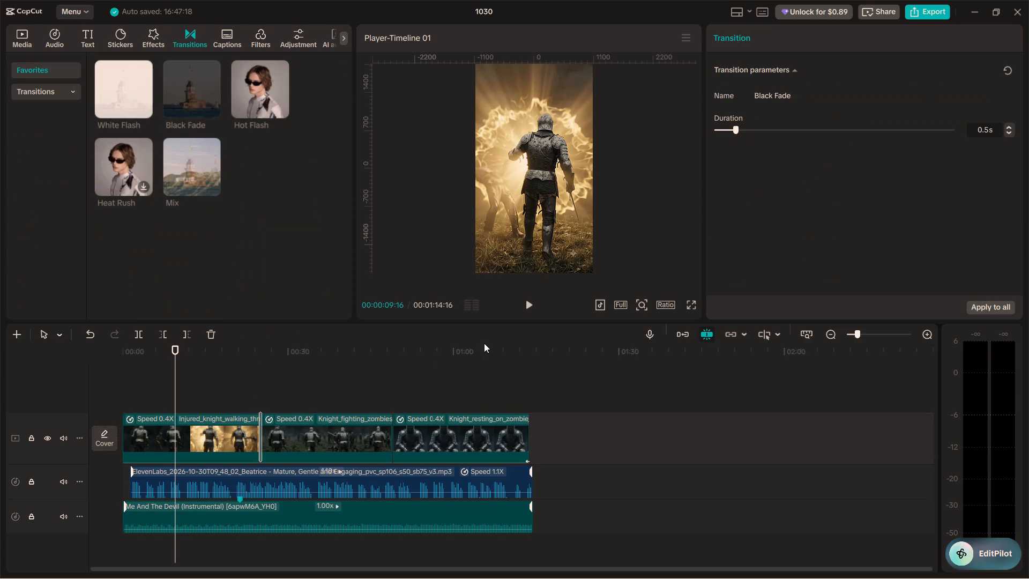
# Play the cut between the first and second clips to preview the Black Fade.
pyautogui.click(244, 376)
pyautogui.press('space')
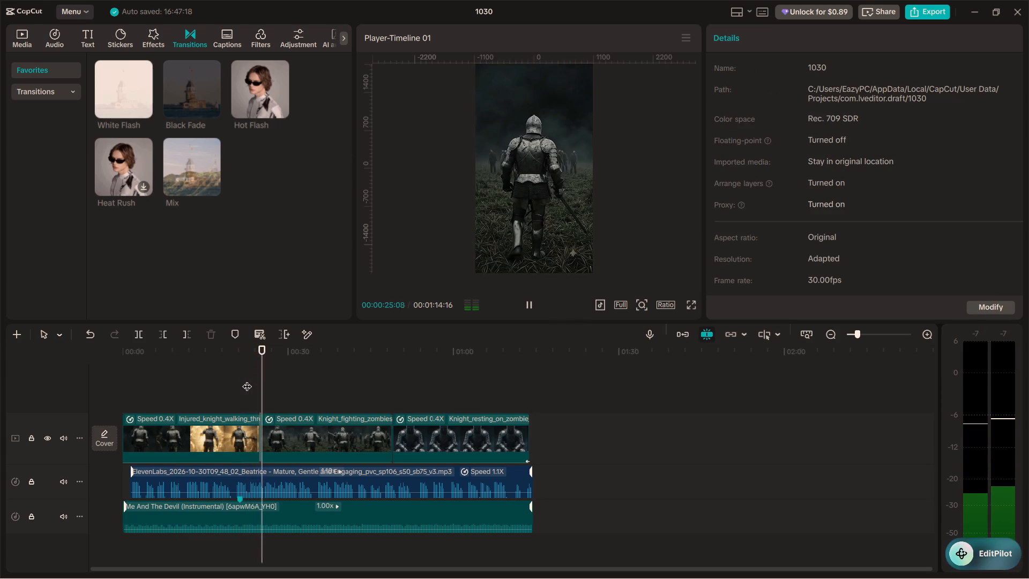
pyautogui.press('space')
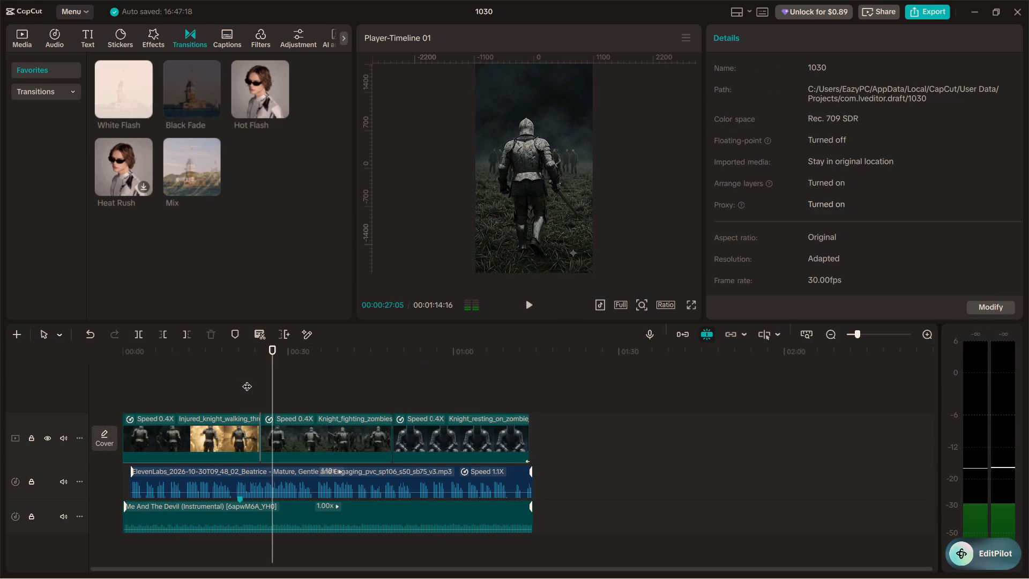
# Set the duration of the Black Fade between the first and second clips to 1.0 s.
pyautogui.keyDown('ctrl'); pyautogui.scroll(8, 266, 401); pyautogui.keyUp('ctrl')
pyautogui.click(284, 448)
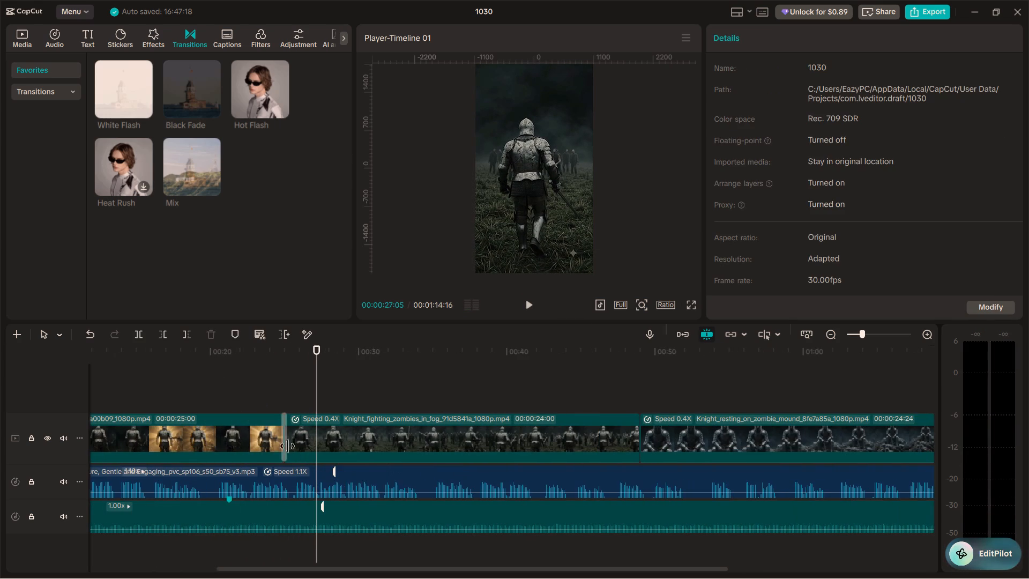
pyautogui.moveTo(732, 131); pyautogui.dragTo(748, 134)
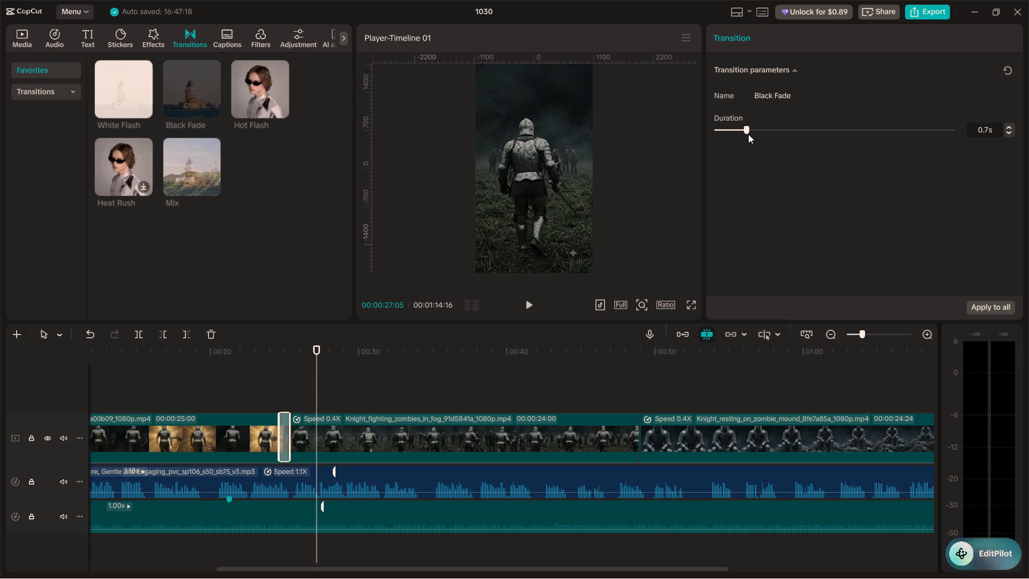
pyautogui.moveTo(748, 134); pyautogui.dragTo(765, 137)
pyautogui.click(765, 137)
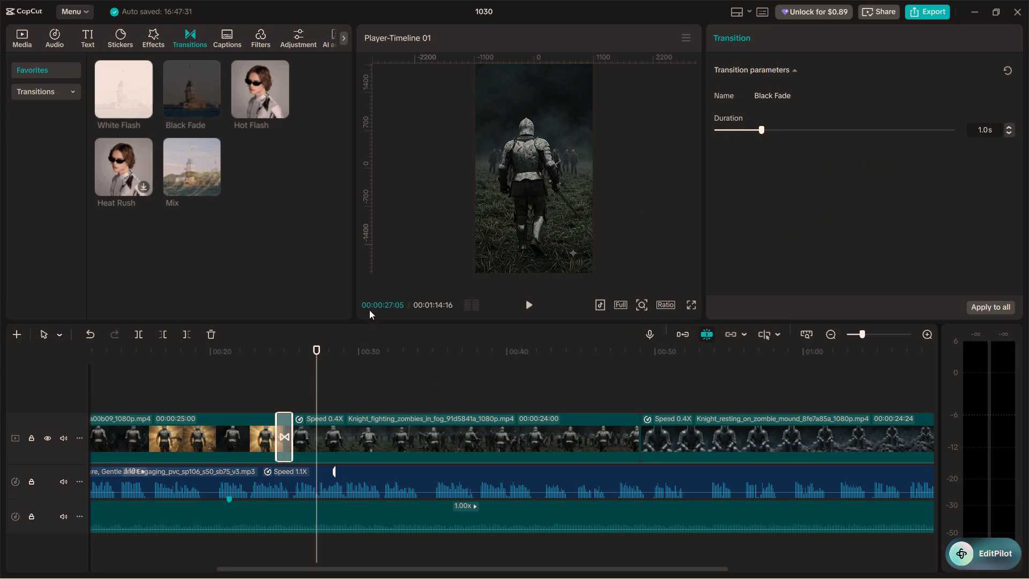
# Play the lengthened Black Fade and continue through most of the knight fighting zombies clip.
pyautogui.click(249, 397)
pyautogui.press('space')
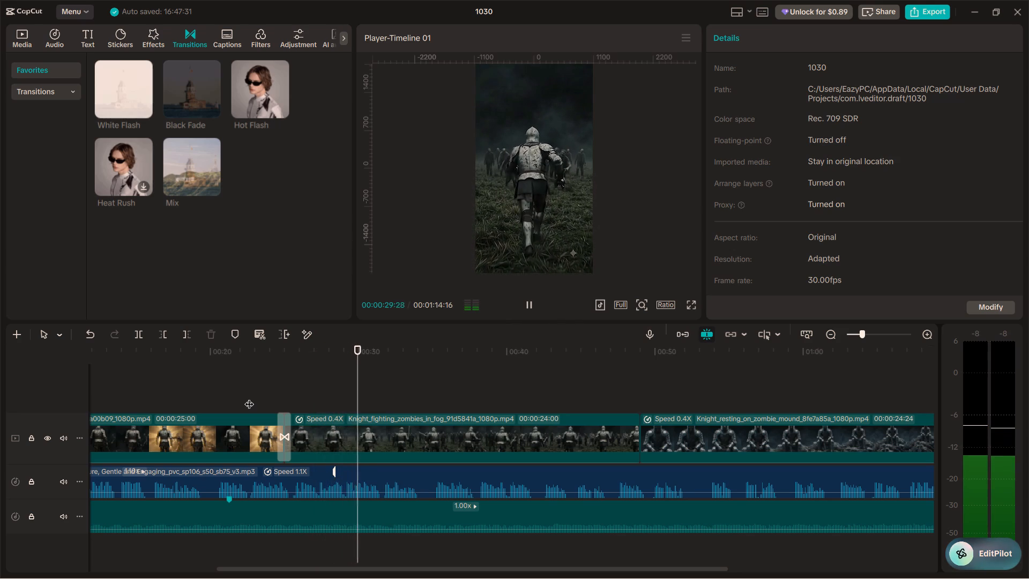
pyautogui.keyDown('ctrl'); pyautogui.scroll(-9, 249, 397); pyautogui.keyUp('ctrl')
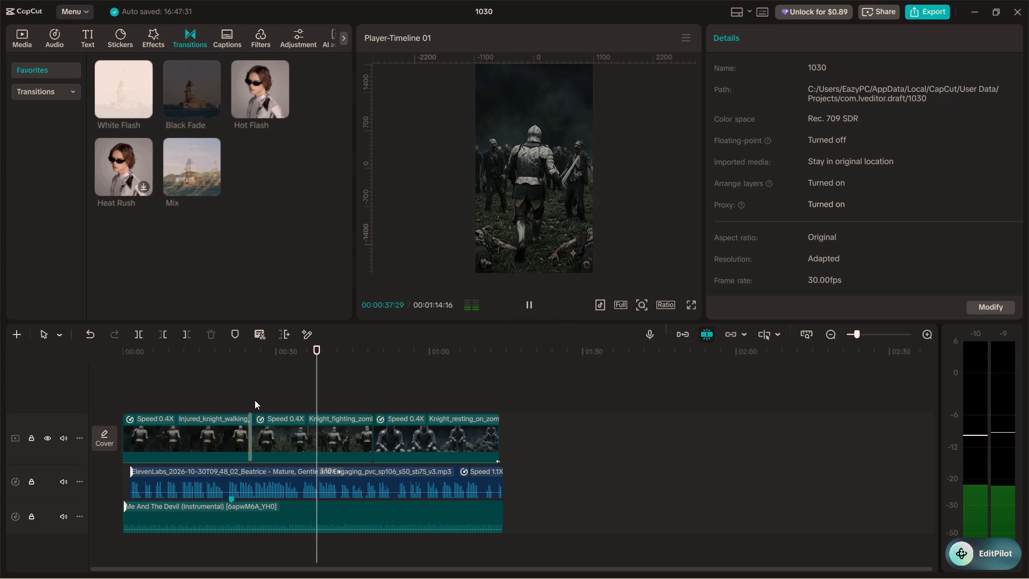
pyautogui.keyDown('ctrl'); pyautogui.scroll(-3, 255, 400); pyautogui.keyUp('ctrl')
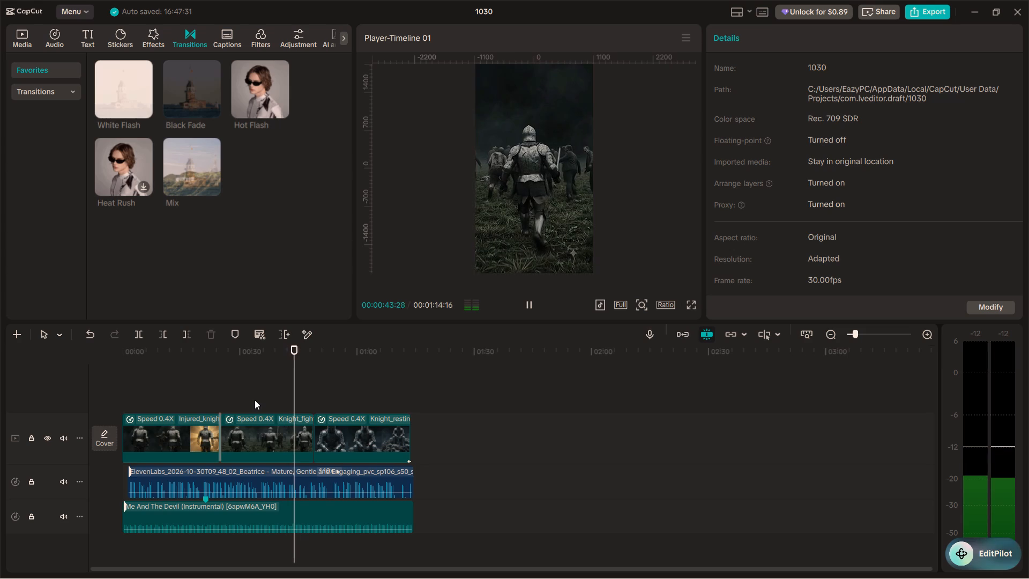
pyautogui.scroll(-1, 256, 399)
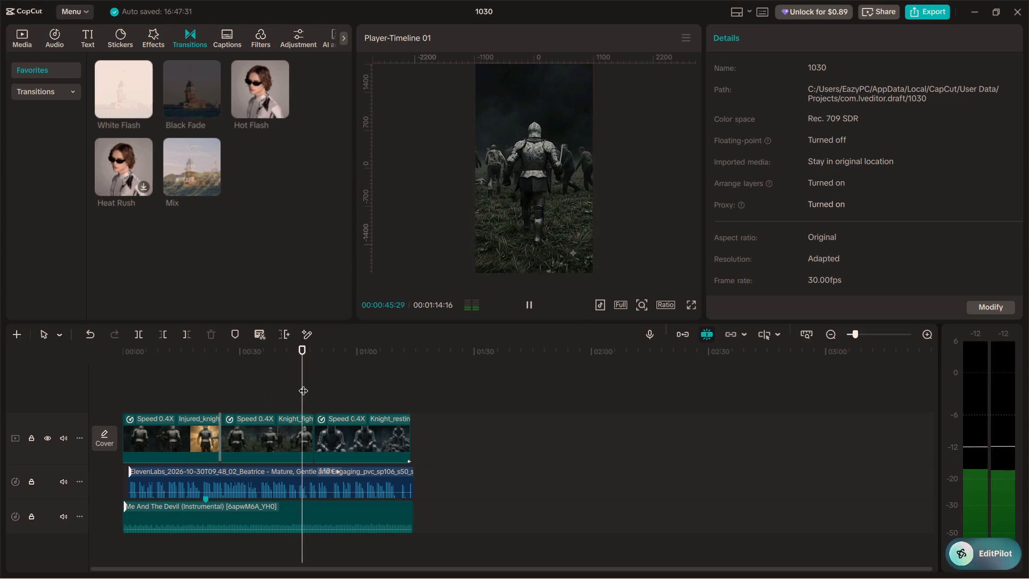
pyautogui.press('space')
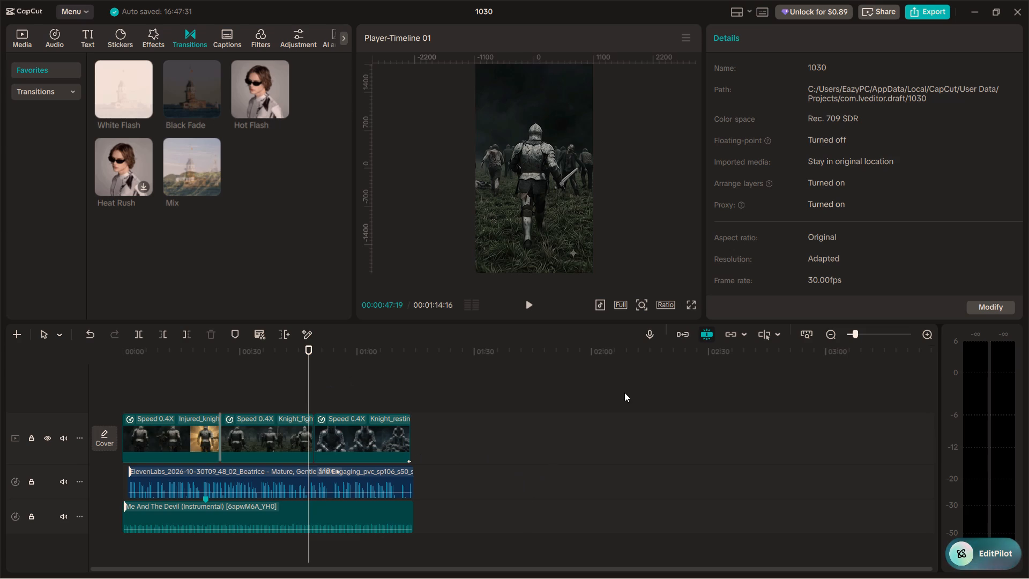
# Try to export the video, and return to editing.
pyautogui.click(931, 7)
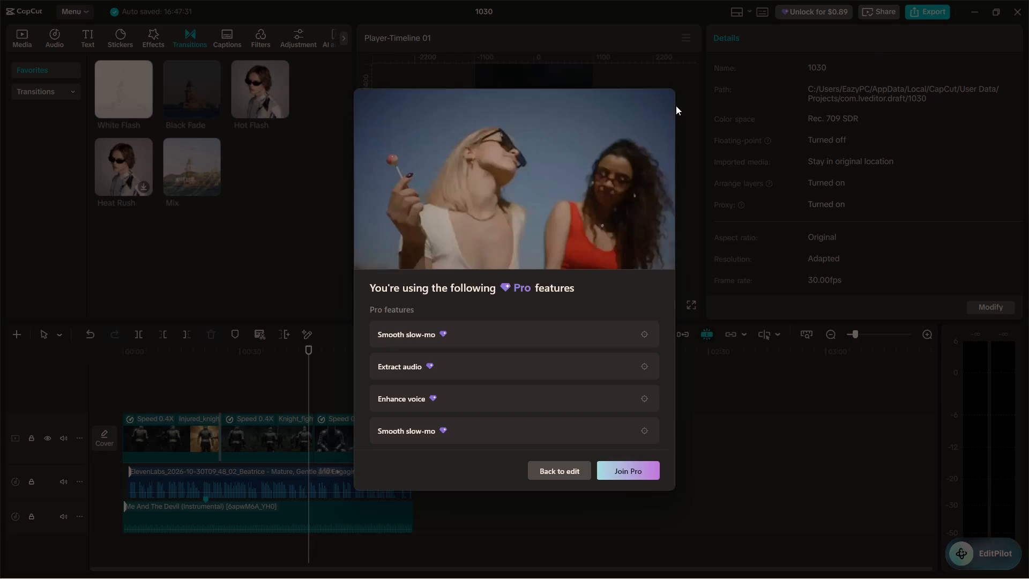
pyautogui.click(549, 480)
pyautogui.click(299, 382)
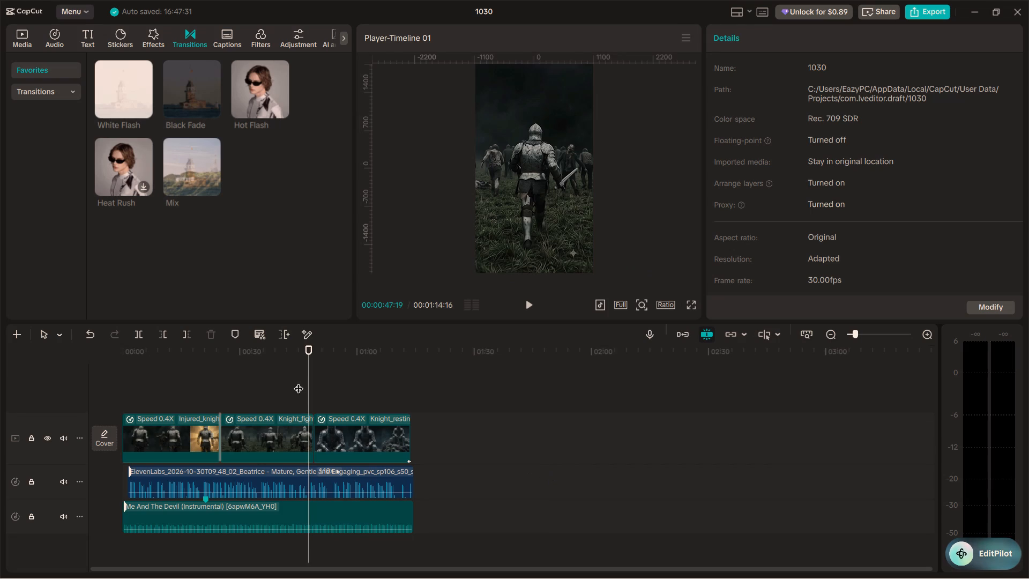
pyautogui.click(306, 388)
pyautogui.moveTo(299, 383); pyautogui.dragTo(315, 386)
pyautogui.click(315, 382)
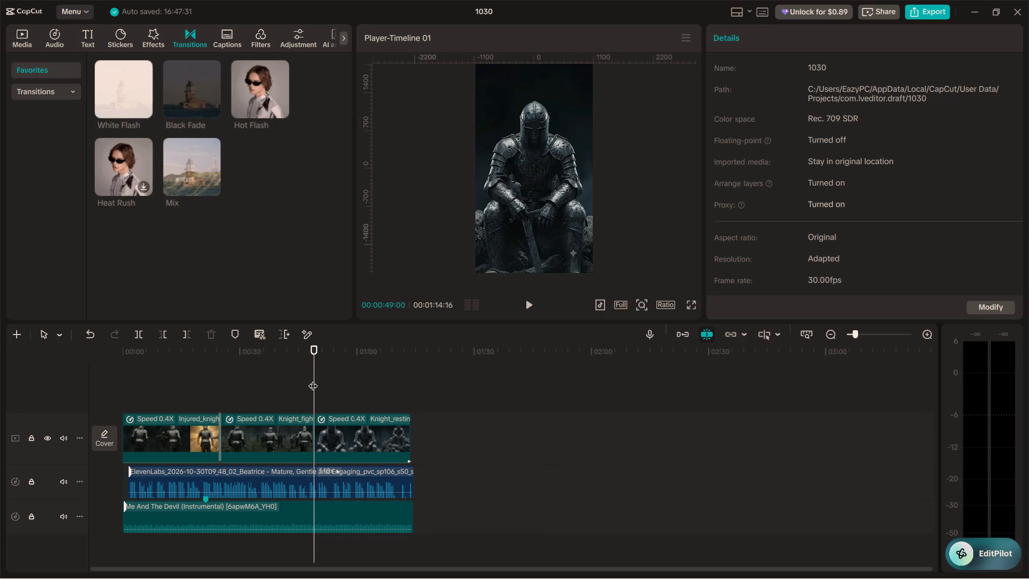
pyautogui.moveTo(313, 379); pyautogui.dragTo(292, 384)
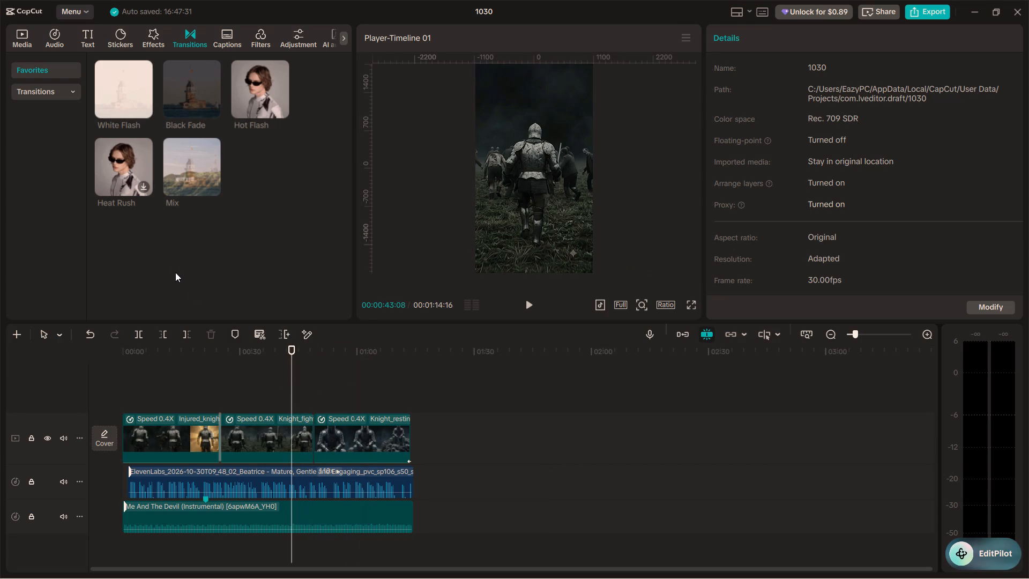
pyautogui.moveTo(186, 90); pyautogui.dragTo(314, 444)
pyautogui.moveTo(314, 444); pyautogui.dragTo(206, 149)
# Play the video from about 00:43 to the end of the timeline.
pyautogui.press('space')
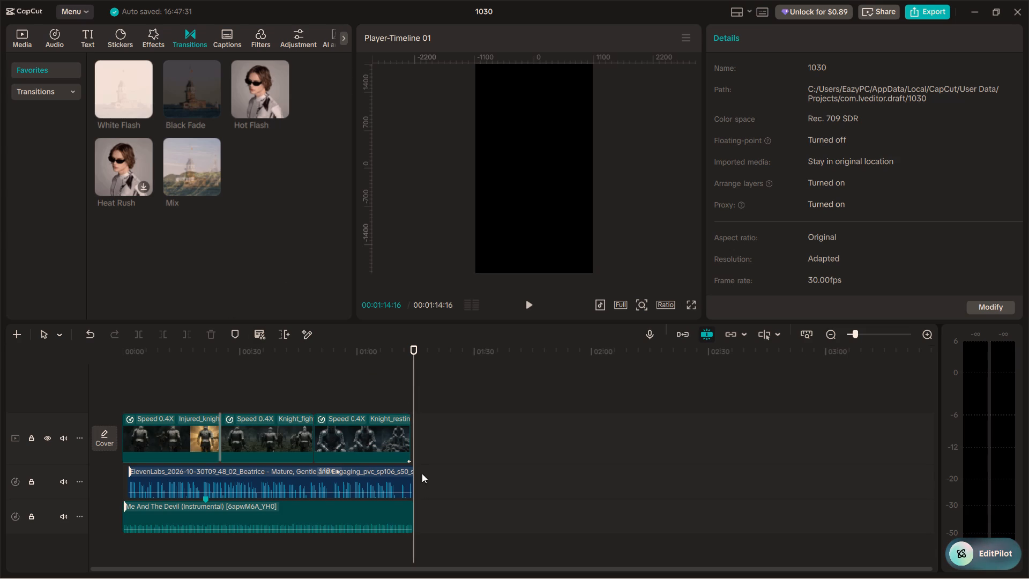
# Extend the background music clip past the end of the video to a duration of about 80.3 s.
pyautogui.moveTo(432, 530); pyautogui.dragTo(412, 434)
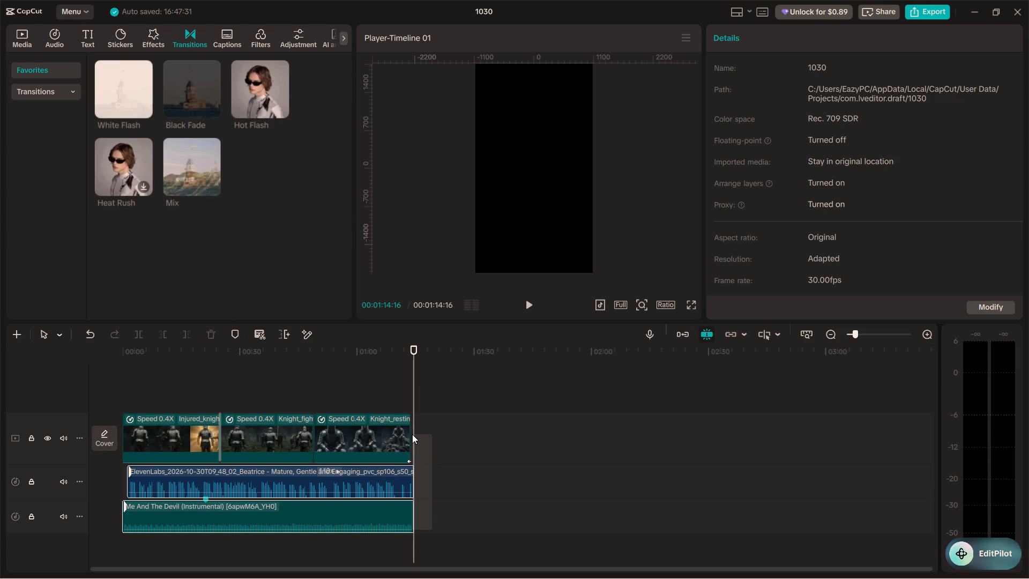
pyautogui.moveTo(412, 434); pyautogui.dragTo(408, 522)
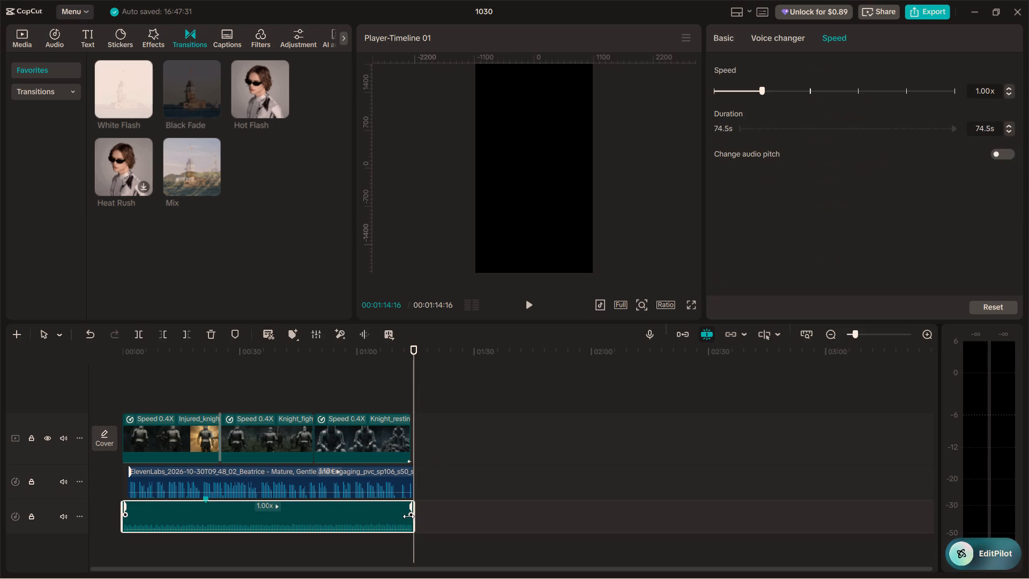
pyautogui.moveTo(414, 519); pyautogui.dragTo(438, 528)
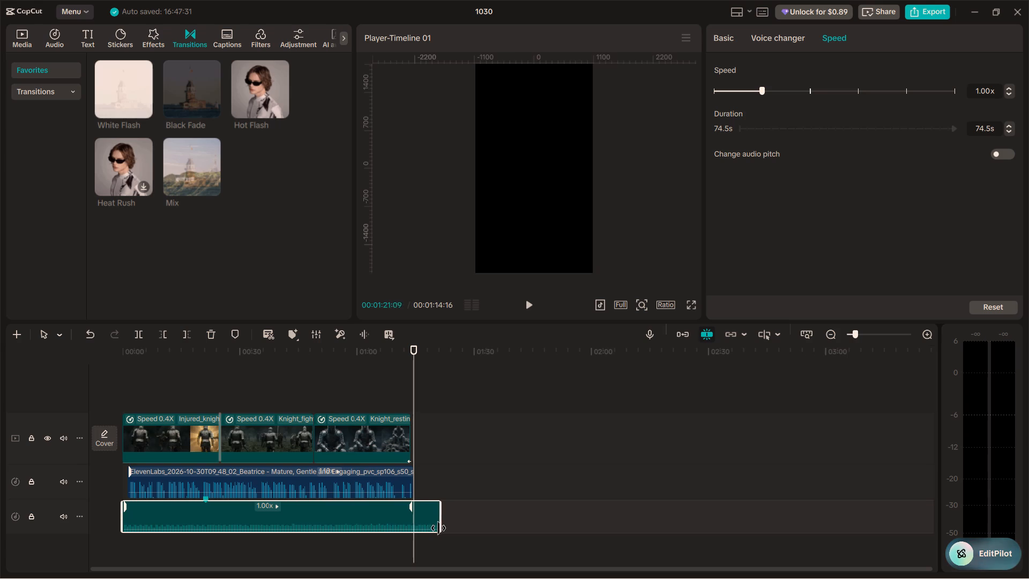
pyautogui.moveTo(438, 528); pyautogui.dragTo(454, 535)
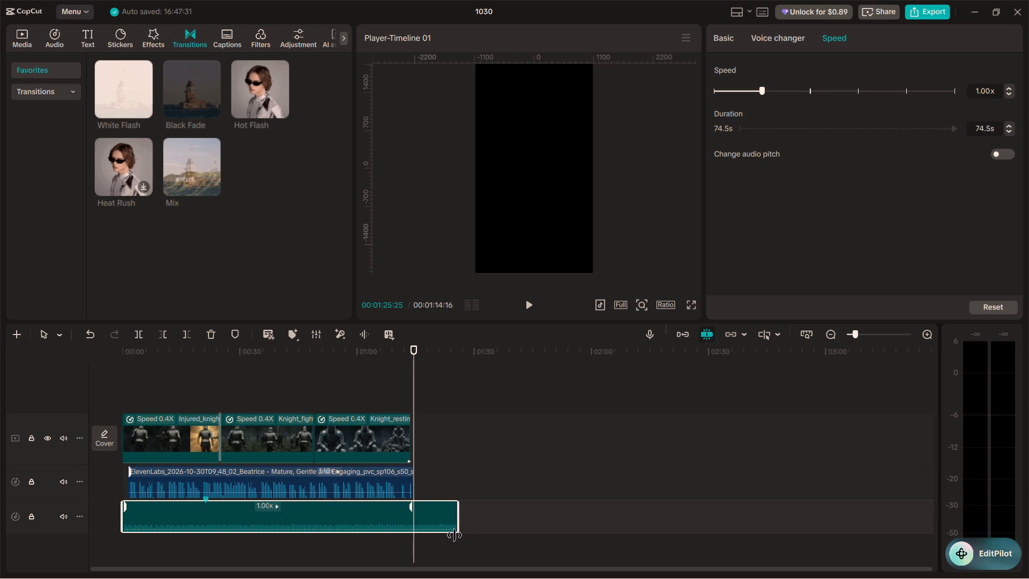
pyautogui.moveTo(454, 535); pyautogui.dragTo(454, 535)
pyautogui.press('space')
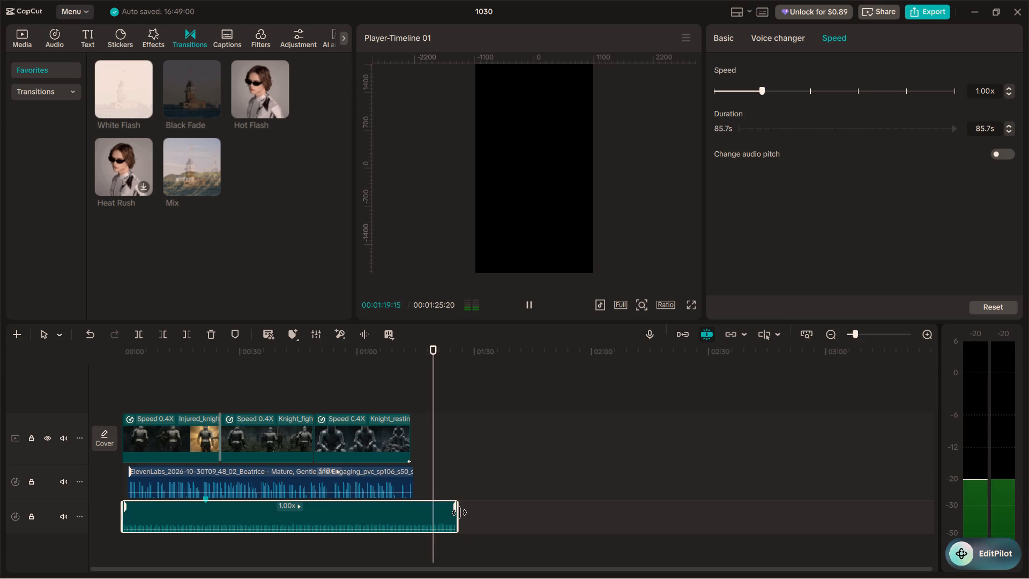
pyautogui.press('space')
pyautogui.moveTo(459, 520); pyautogui.dragTo(449, 522)
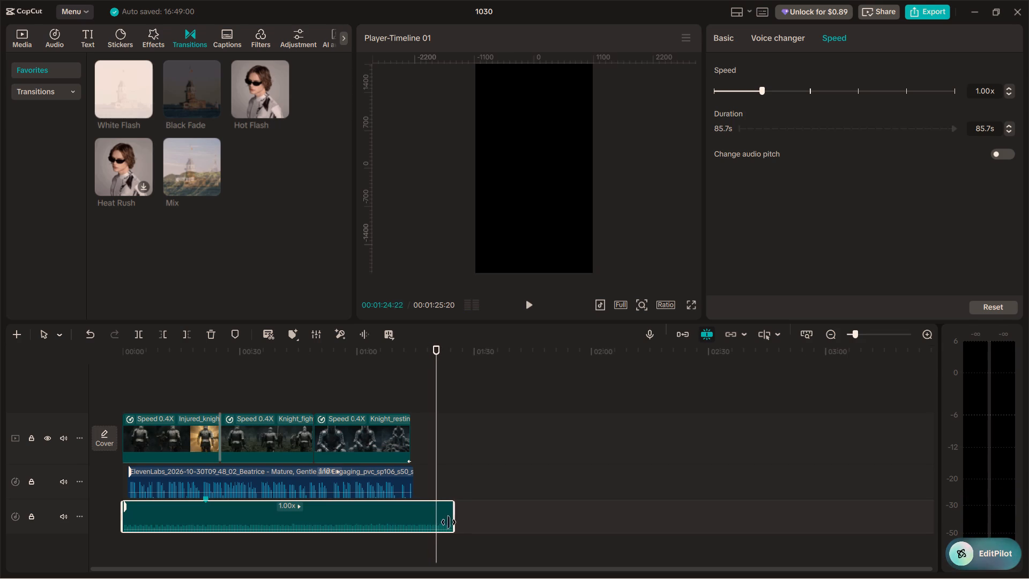
pyautogui.moveTo(449, 522); pyautogui.dragTo(439, 520)
# Play the final part of the video to check how the extended music sounds with the ending.
pyautogui.moveTo(435, 476); pyautogui.dragTo(397, 469)
pyautogui.press('space')
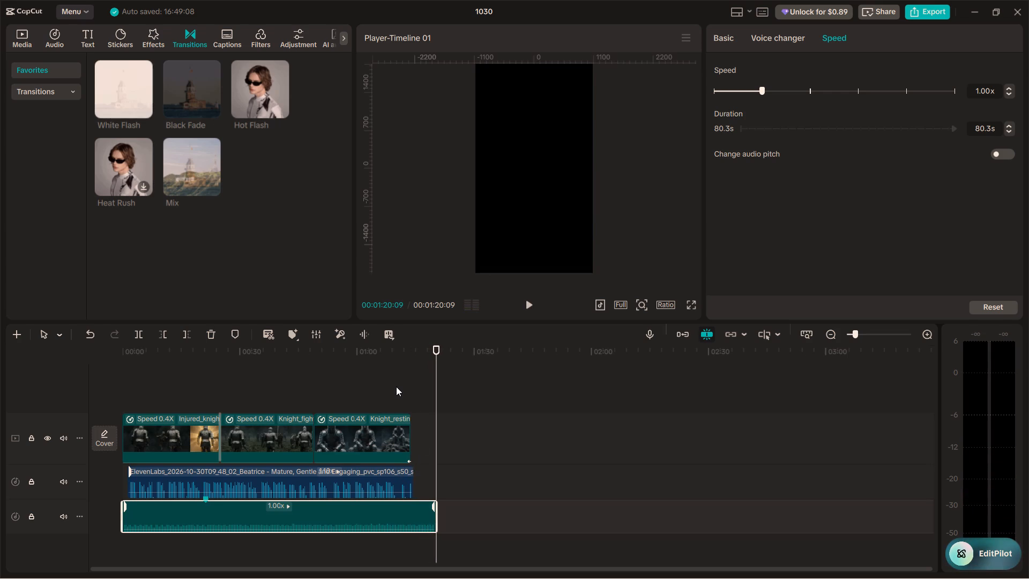
pyautogui.click(377, 391)
pyautogui.press('space')
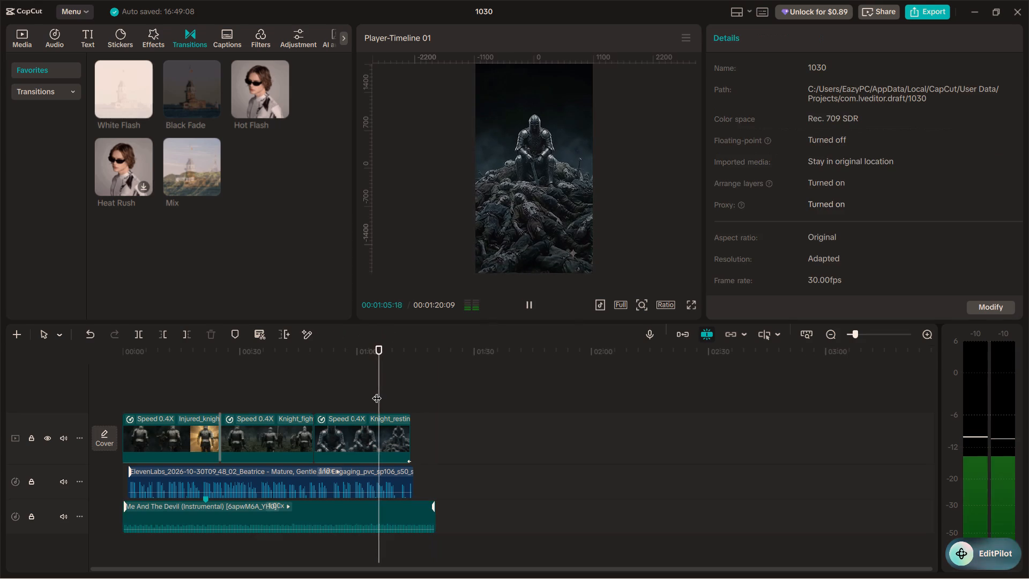
pyautogui.press('space')
pyautogui.press('space')
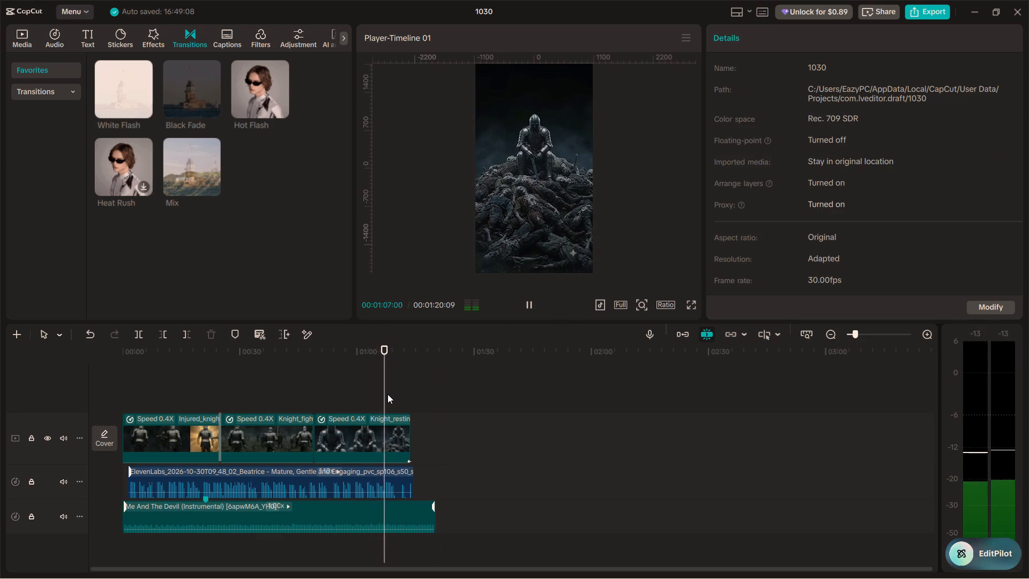
pyautogui.press('space')
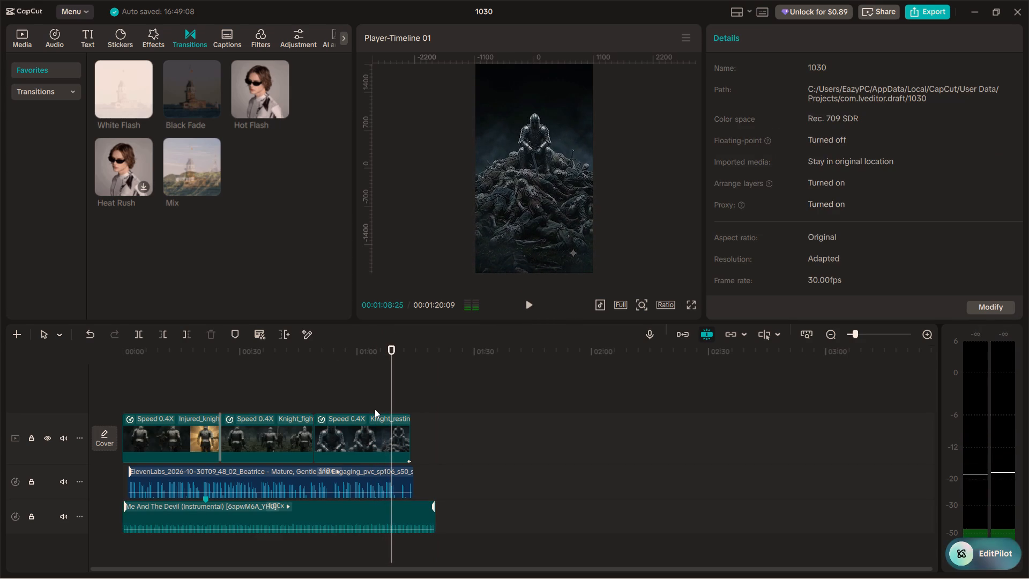
# Apply the Fade Out closing animation to the last clip, the resting knight, and play the ending to check it.
pyautogui.press('space')
pyautogui.click(395, 426)
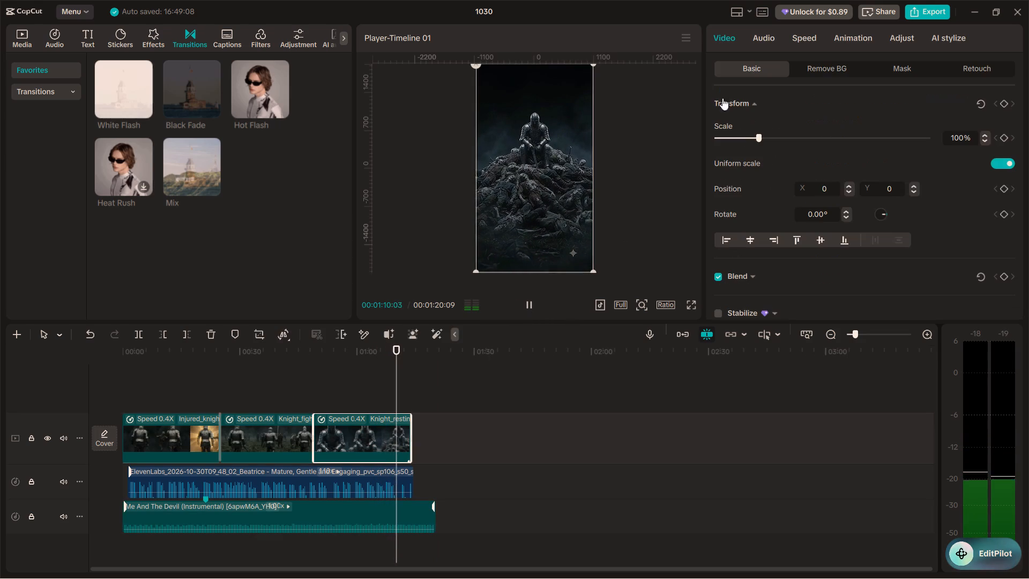
pyautogui.press('space')
pyautogui.click(861, 29)
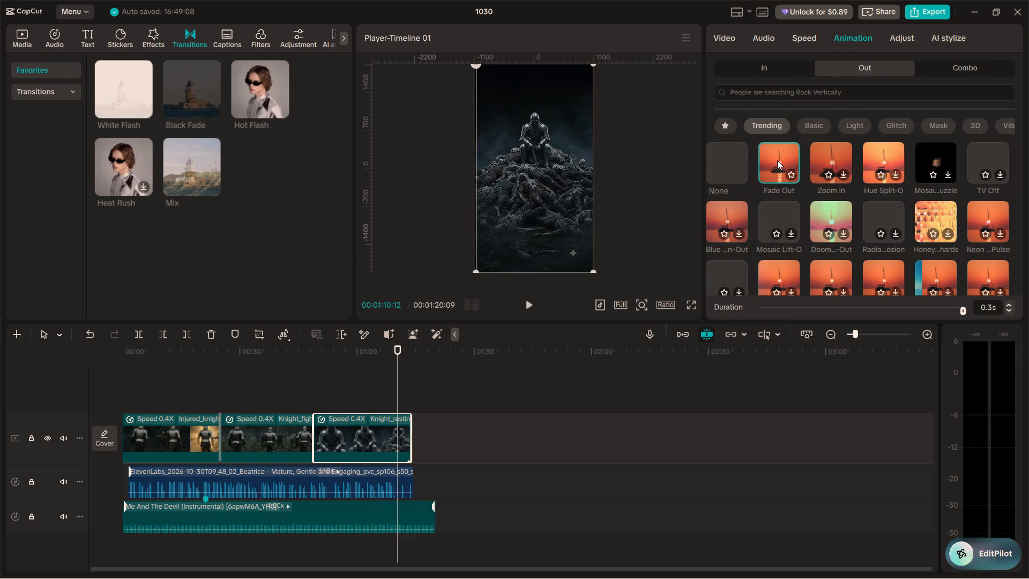
pyautogui.click(777, 160)
pyautogui.press('space')
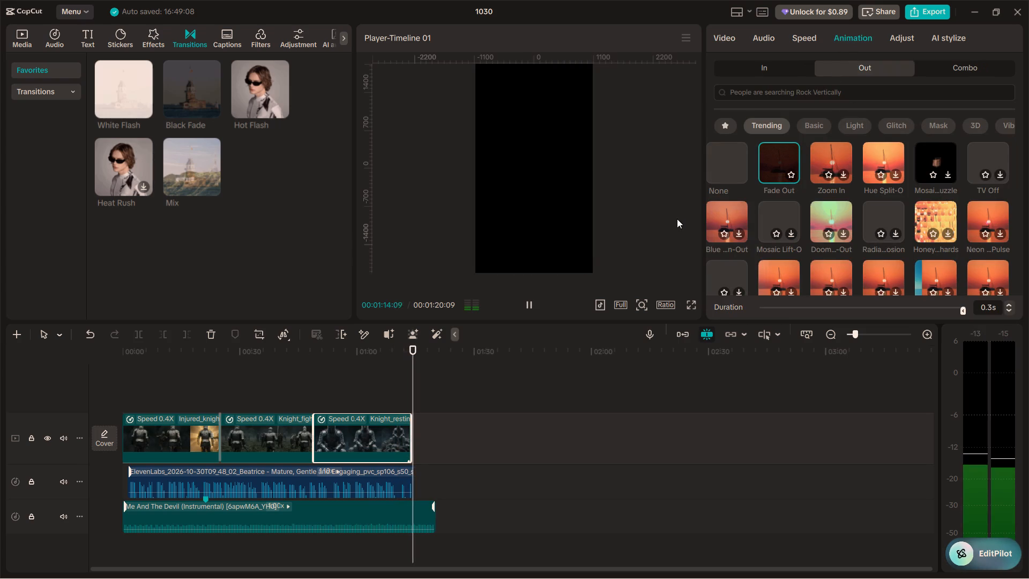
pyautogui.click(380, 389)
pyautogui.press('space')
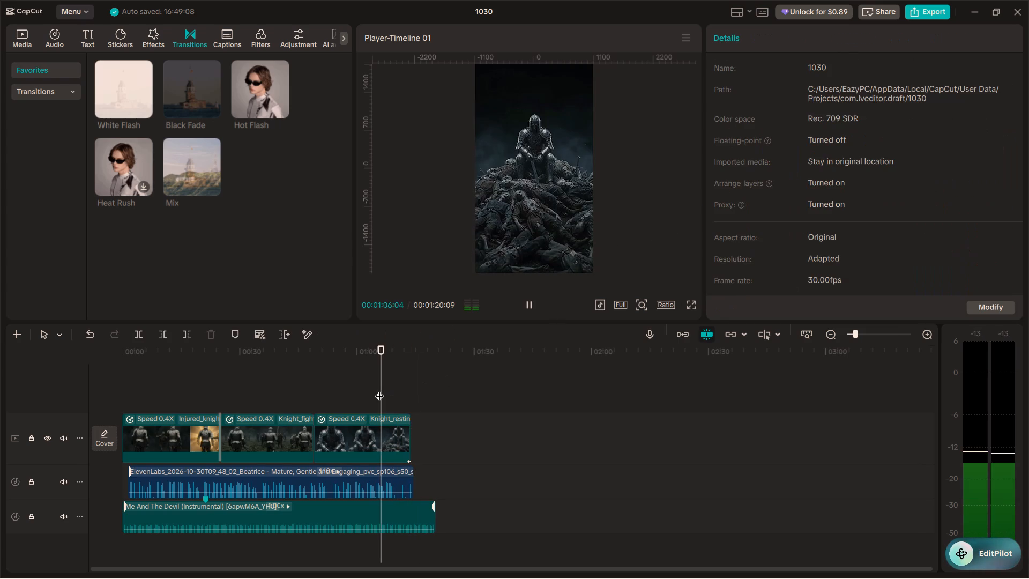
pyautogui.press('space')
# Add a default text clip above the video from the timeline's start and extend it to the end of the background music.
pyautogui.click(99, 34)
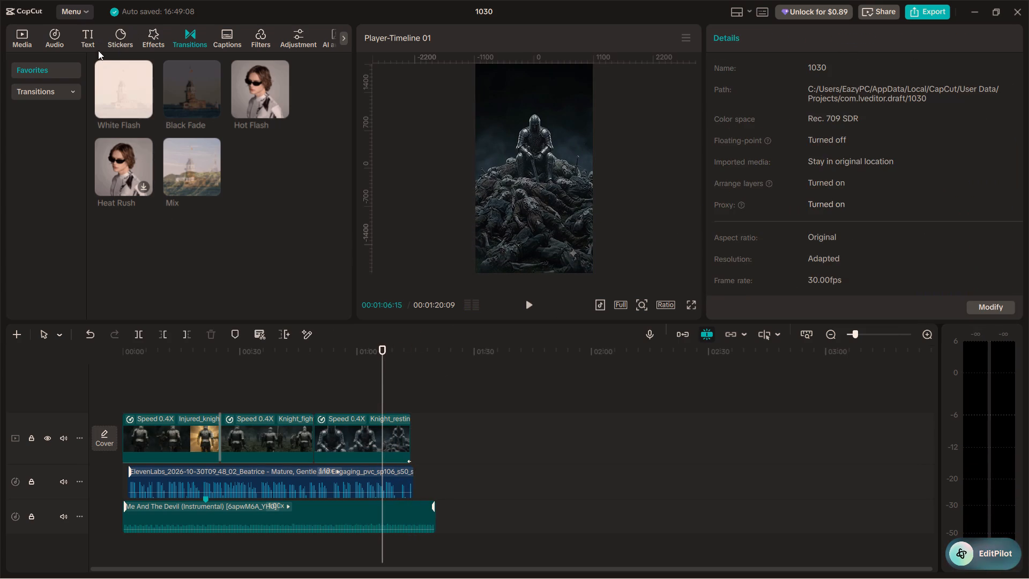
pyautogui.moveTo(118, 93); pyautogui.dragTo(106, 402)
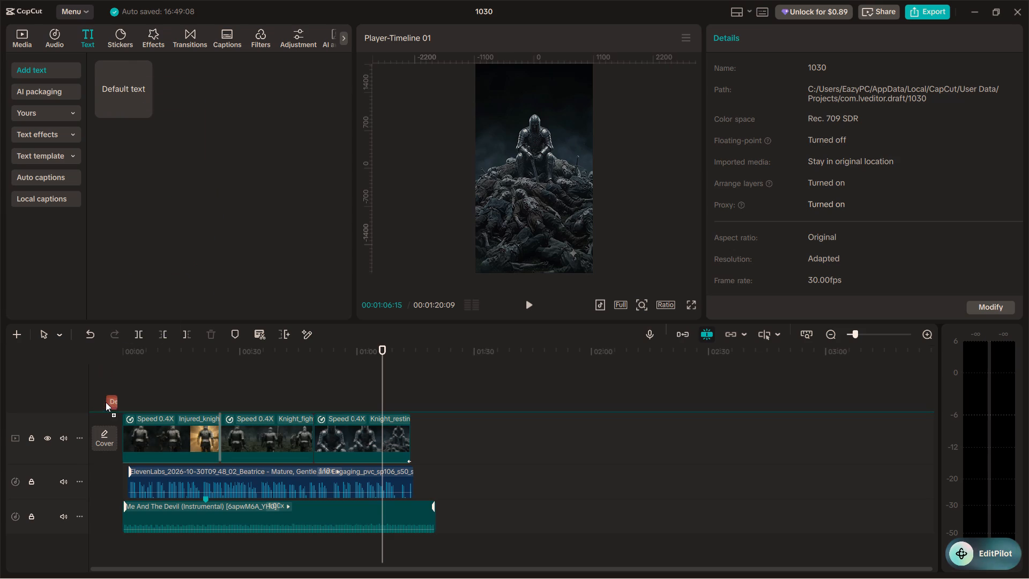
pyautogui.moveTo(106, 402); pyautogui.dragTo(113, 406)
pyautogui.moveTo(134, 407); pyautogui.dragTo(400, 439)
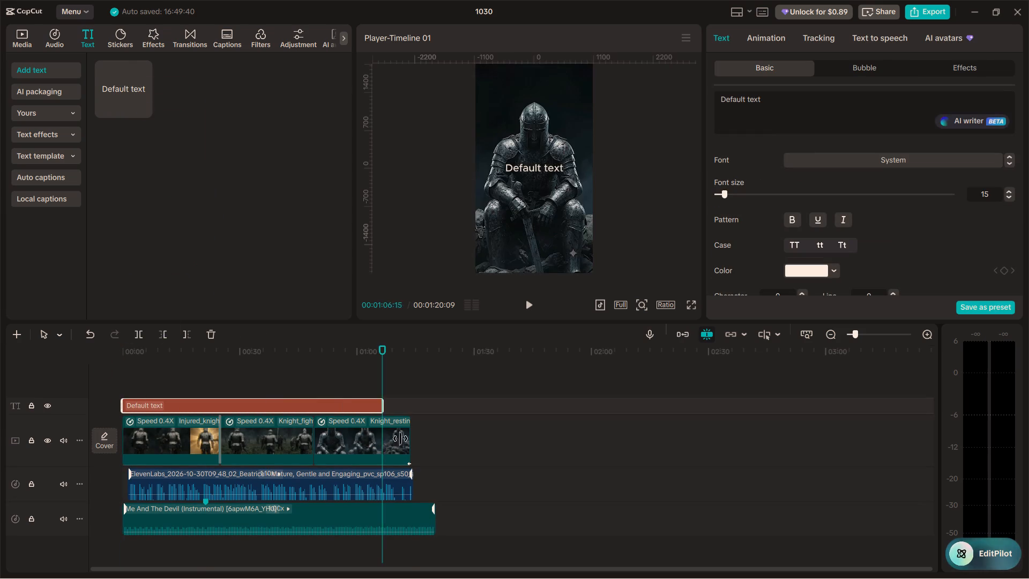
pyautogui.moveTo(400, 439); pyautogui.dragTo(430, 440)
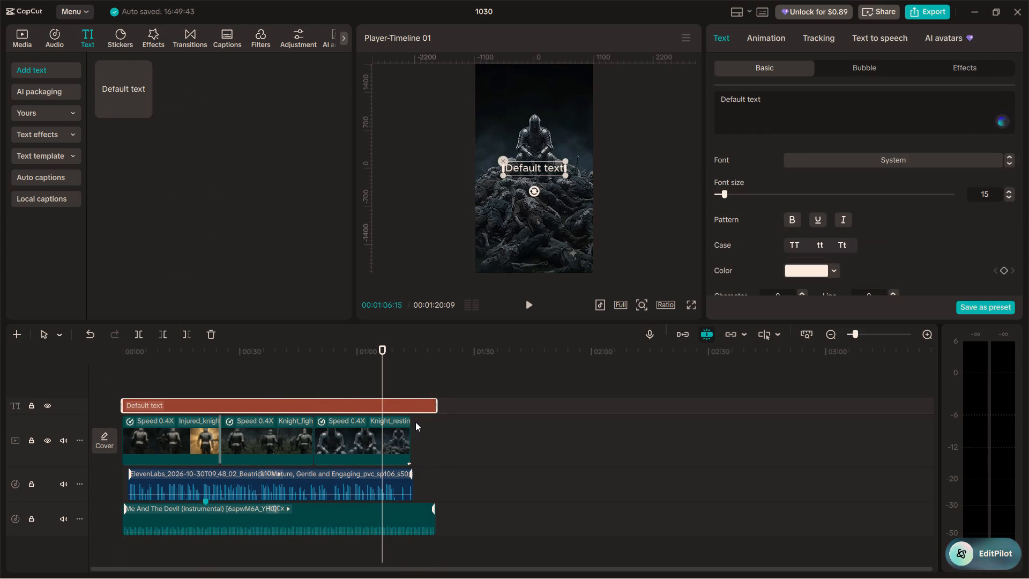
# Split the text clip where the last video clip ends.
pyautogui.moveTo(380, 368); pyautogui.dragTo(408, 385)
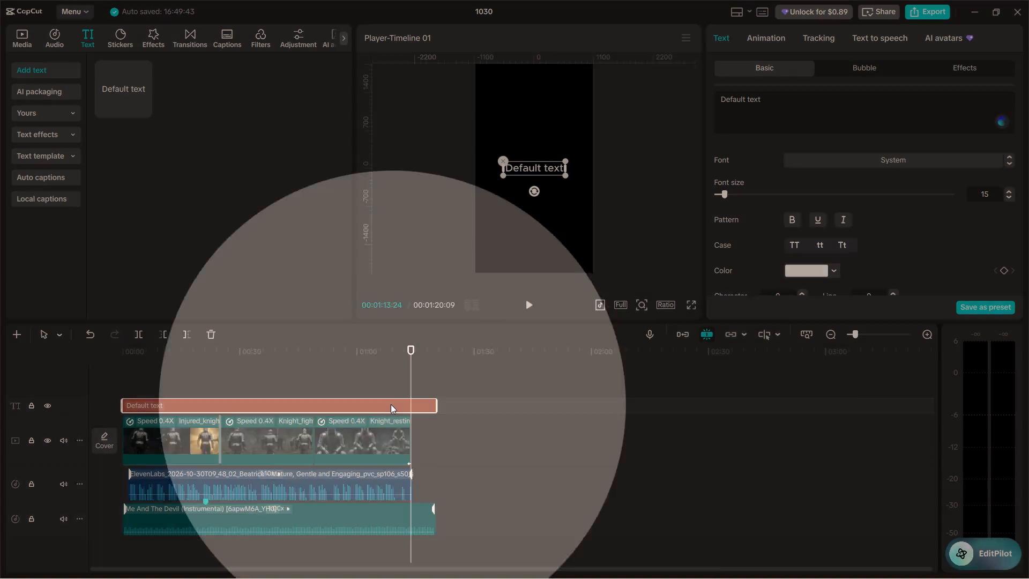
# Split the text clip where the last video clip ends.
pyautogui.hotkey('ctrl', 'b')
pyautogui.click(354, 404)
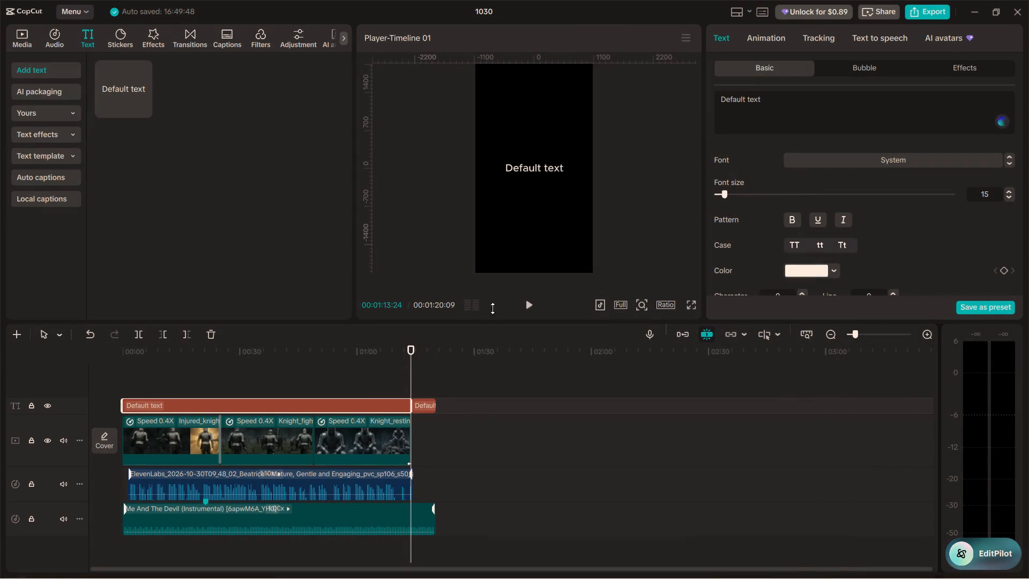
# At about 00:00:50:16, over the resting knight, select the longer text clip and overlay the Shorts-style interface guide with like and dislike icons.
pyautogui.click(405, 365)
pyautogui.click(314, 356)
pyautogui.click(320, 415)
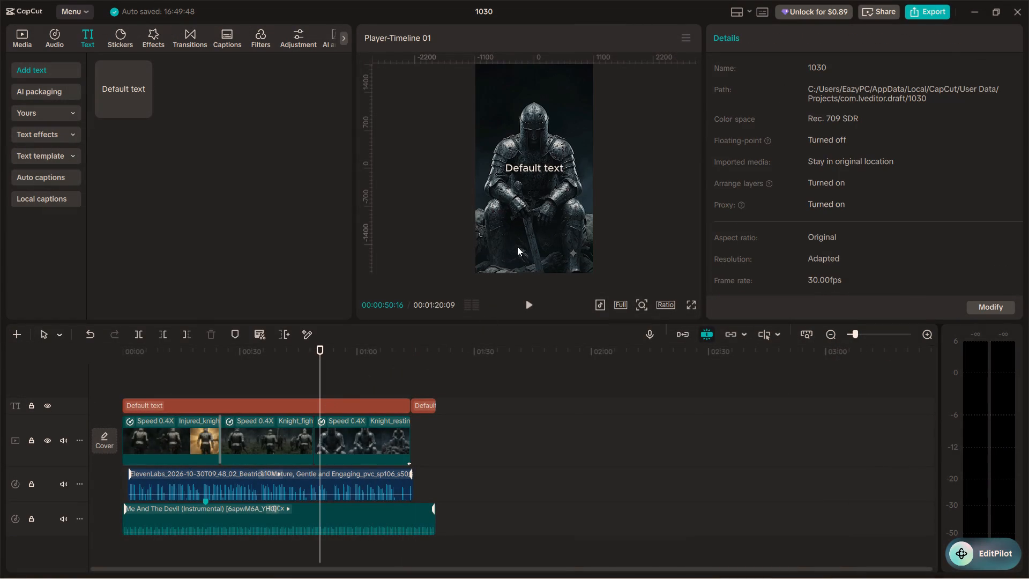
pyautogui.click(353, 400)
pyautogui.moveTo(532, 169); pyautogui.dragTo(532, 183)
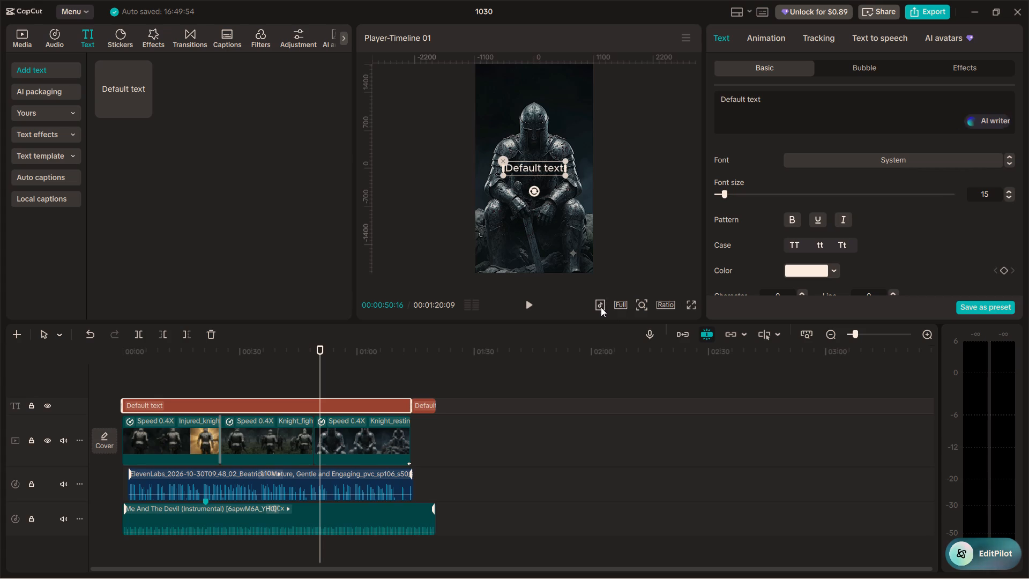
pyautogui.click(601, 307)
pyautogui.click(631, 388)
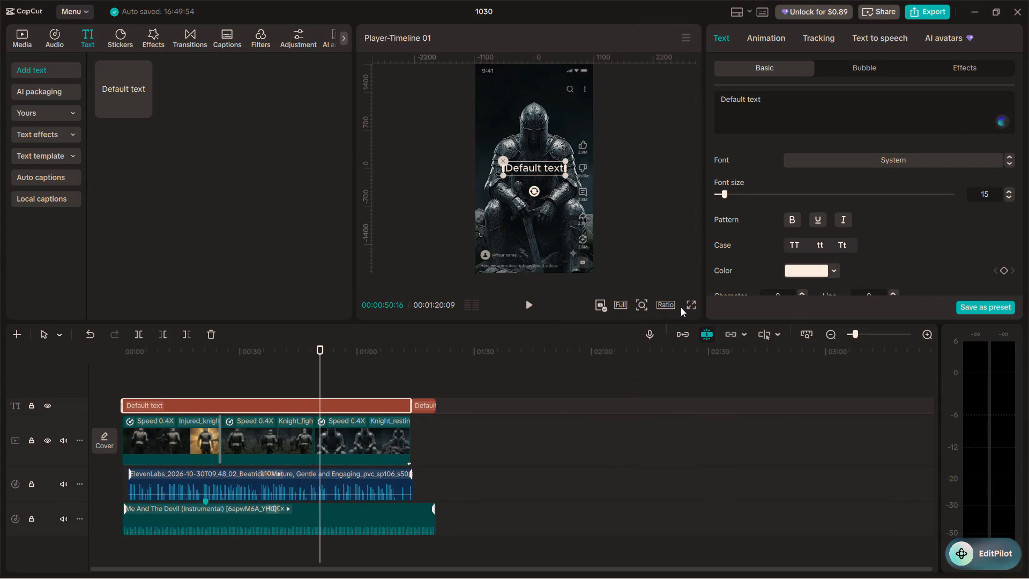
# Check the frame full-screen, and move the longer clip's text down to the knight's hands, keeping it horizontally centred.
pyautogui.click(696, 307)
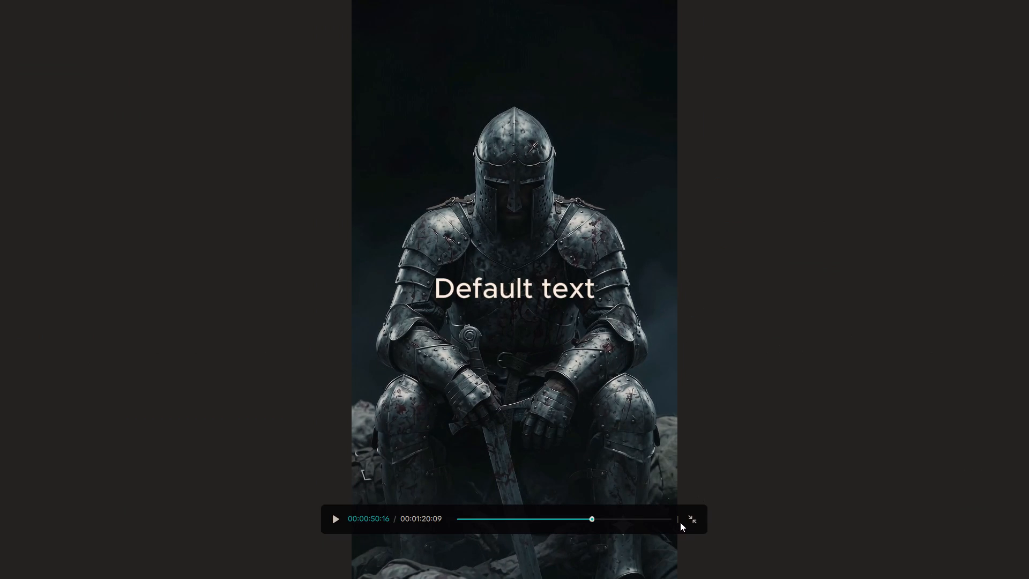
pyautogui.click(691, 518)
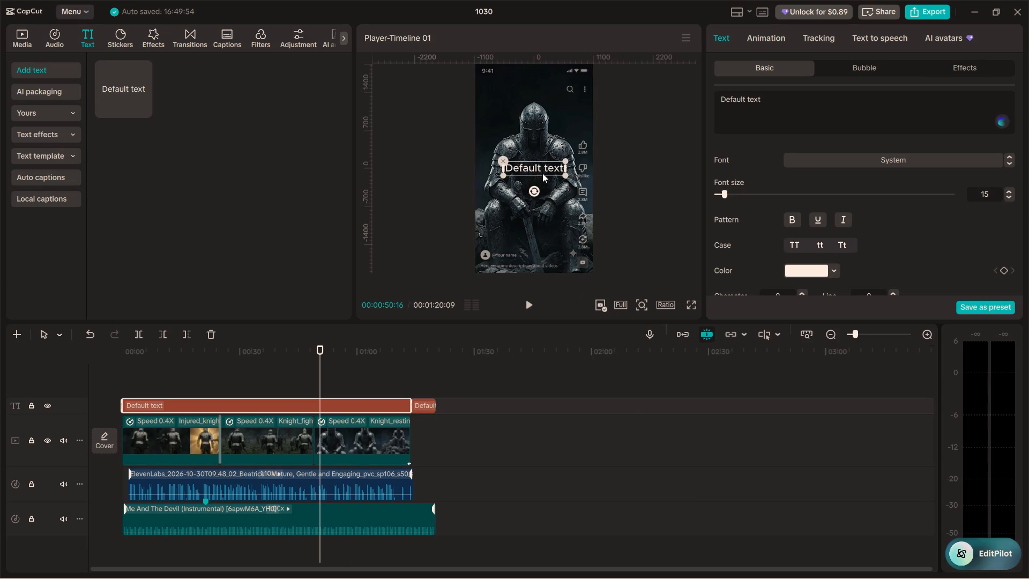
pyautogui.moveTo(536, 167); pyautogui.dragTo(534, 195)
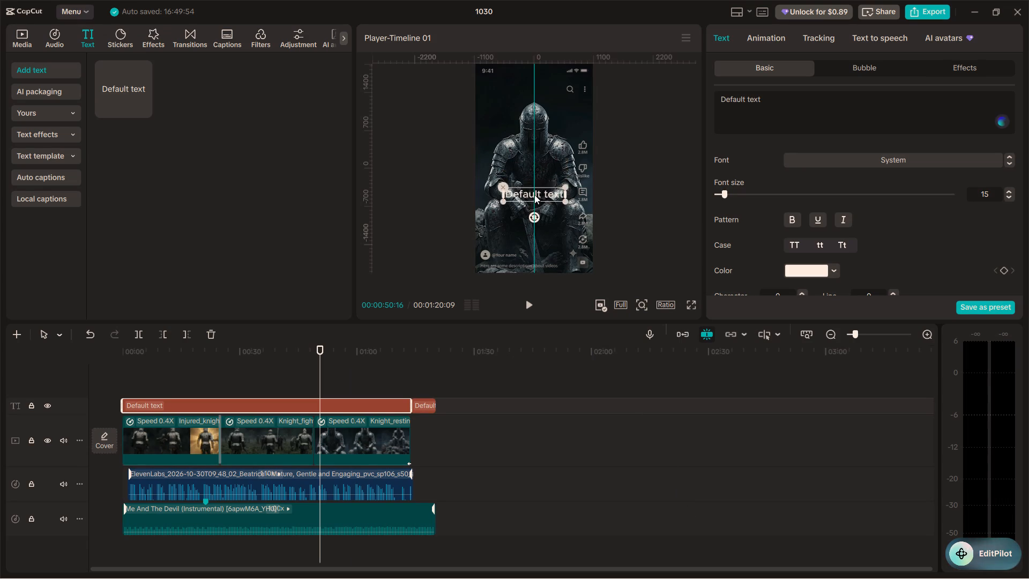
# Move the text of the longer clip further down the frame, keeping it horizontally centred, and check it in full screen.
pyautogui.moveTo(534, 195); pyautogui.dragTo(539, 213)
pyautogui.click(689, 306)
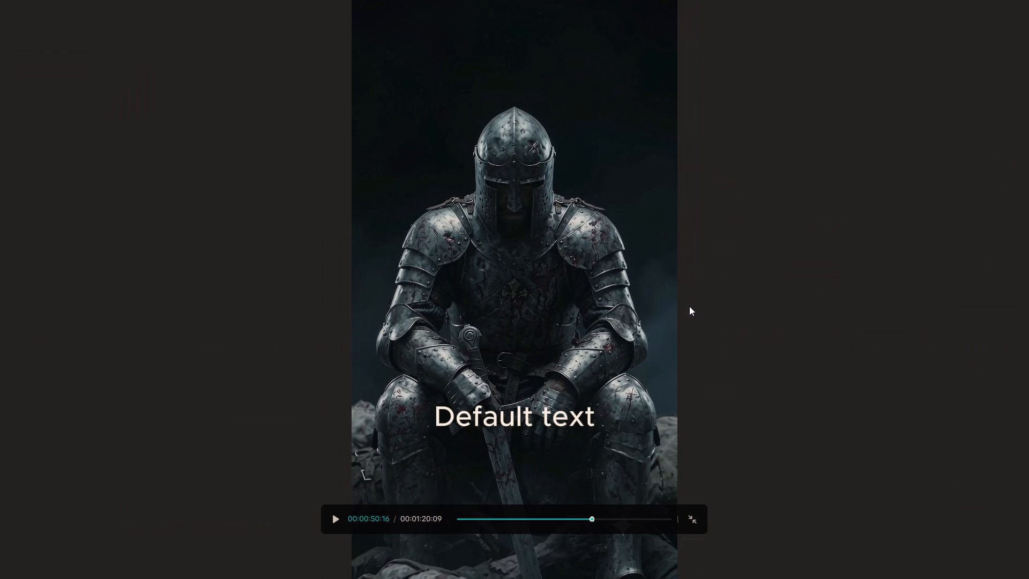
pyautogui.press('Escape')
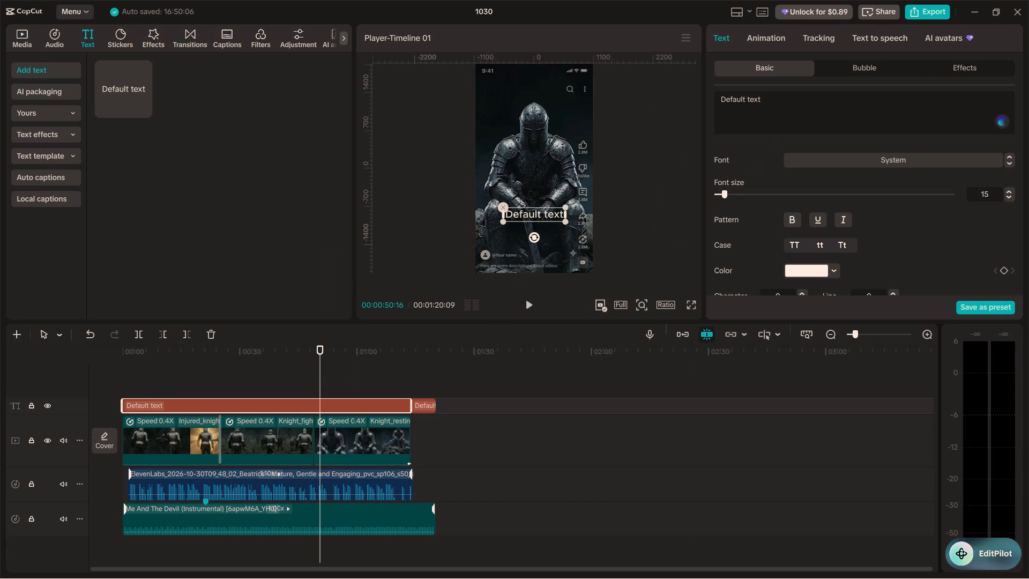
# Change the longer text clip's wording to "Contact us" and set its font to Montserrat.
pyautogui.moveTo(764, 104); pyautogui.dragTo(688, 88)
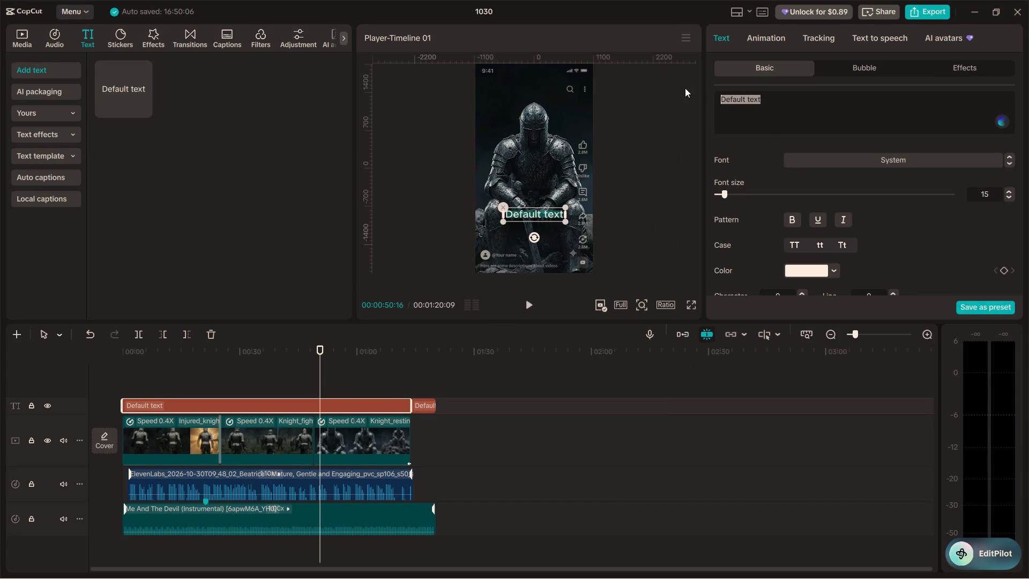
pyautogui.hotkey('shift', 'c')
pyautogui.write('ontact us')
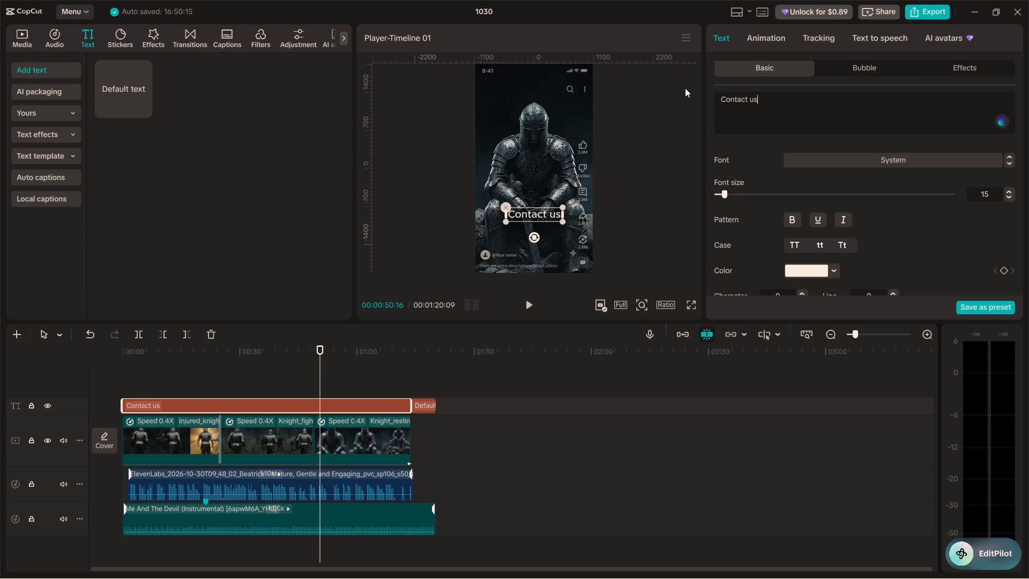
pyautogui.click(1012, 163)
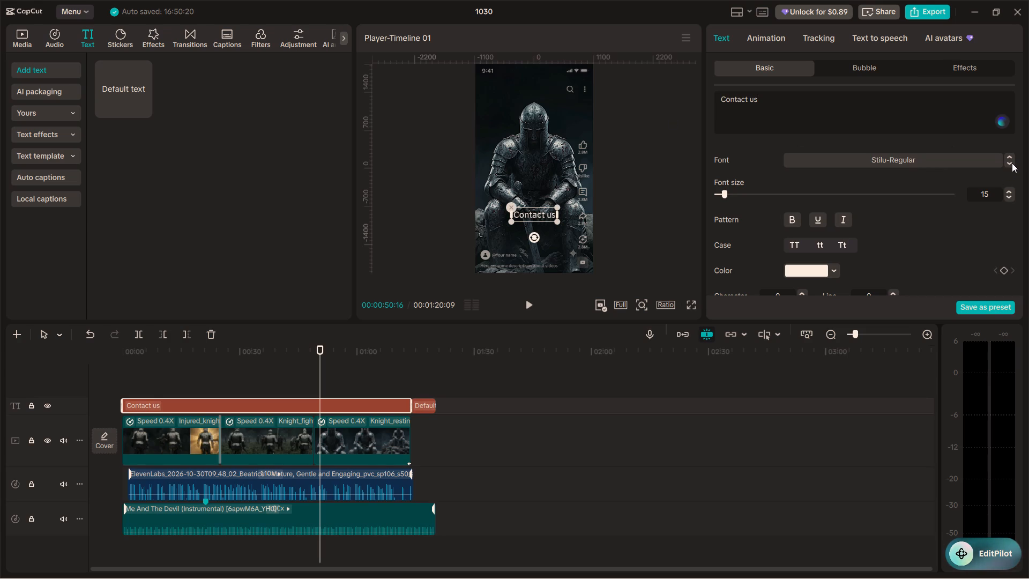
pyautogui.click(1012, 163)
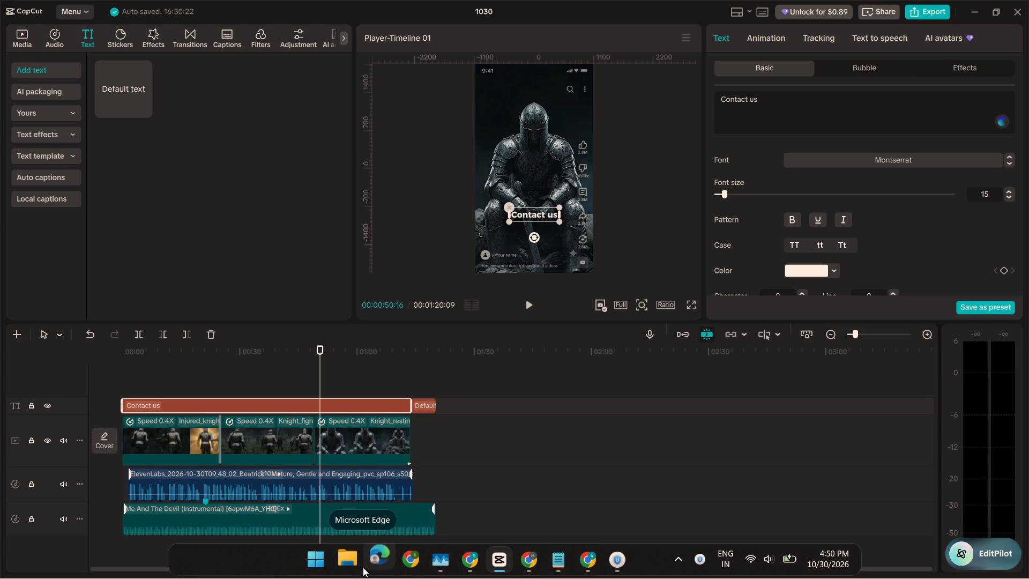
# Open Microsoft Edge.
pyautogui.click(363, 569)
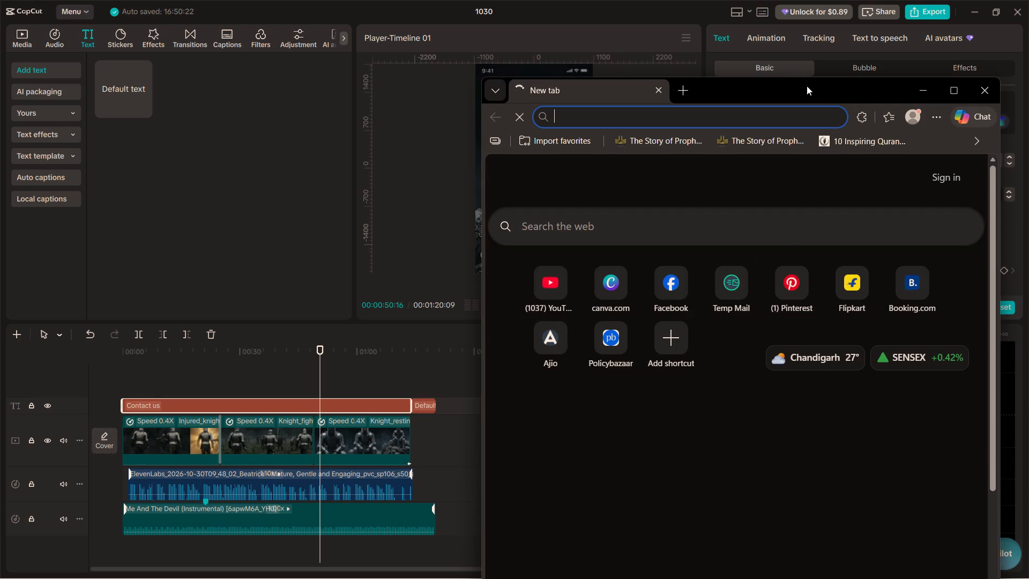
# Maximize the browser window and begin a web search whose query starts with "whatsapp".
pyautogui.moveTo(794, 92); pyautogui.dragTo(540, 0)
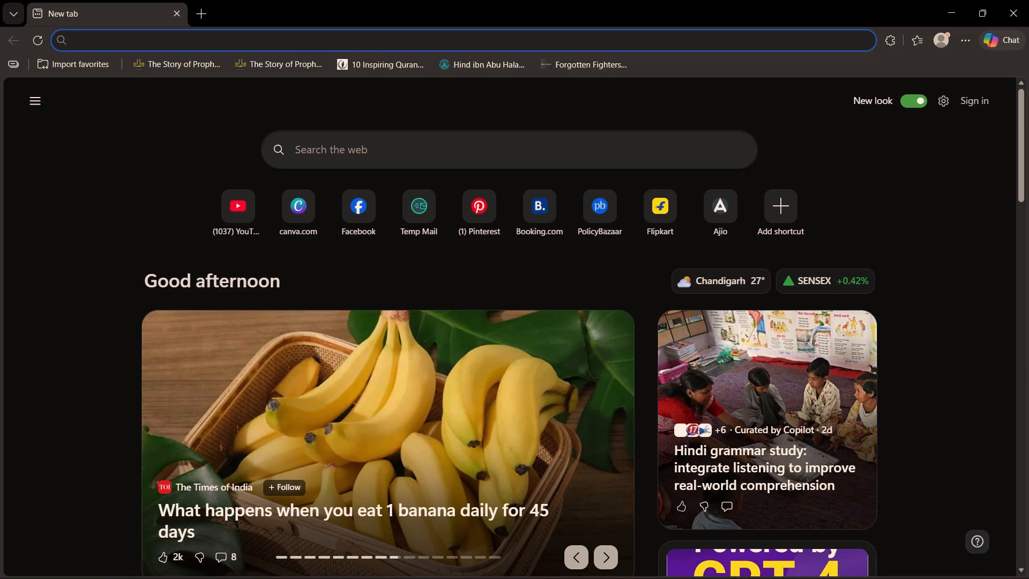
pyautogui.click(520, 39)
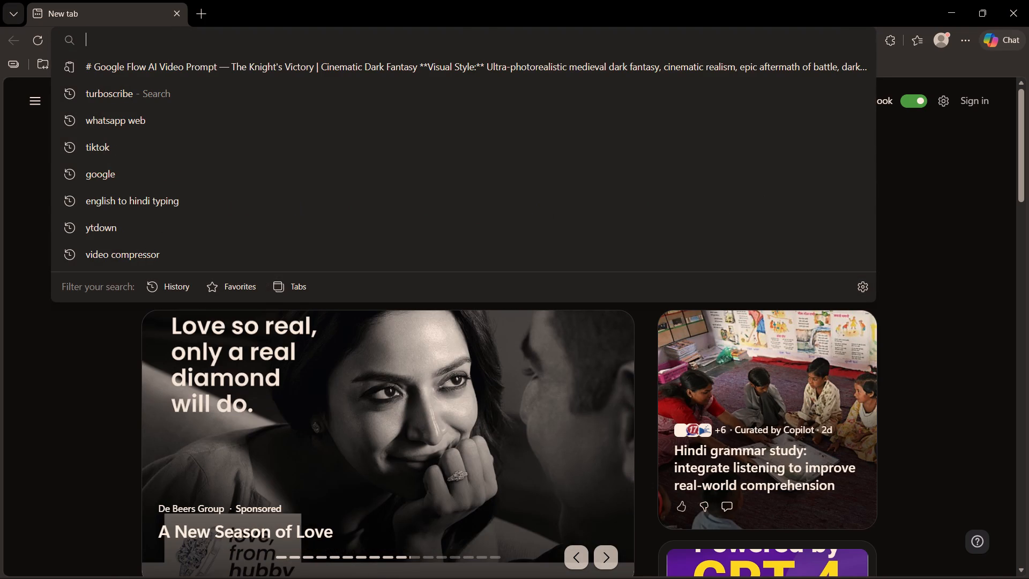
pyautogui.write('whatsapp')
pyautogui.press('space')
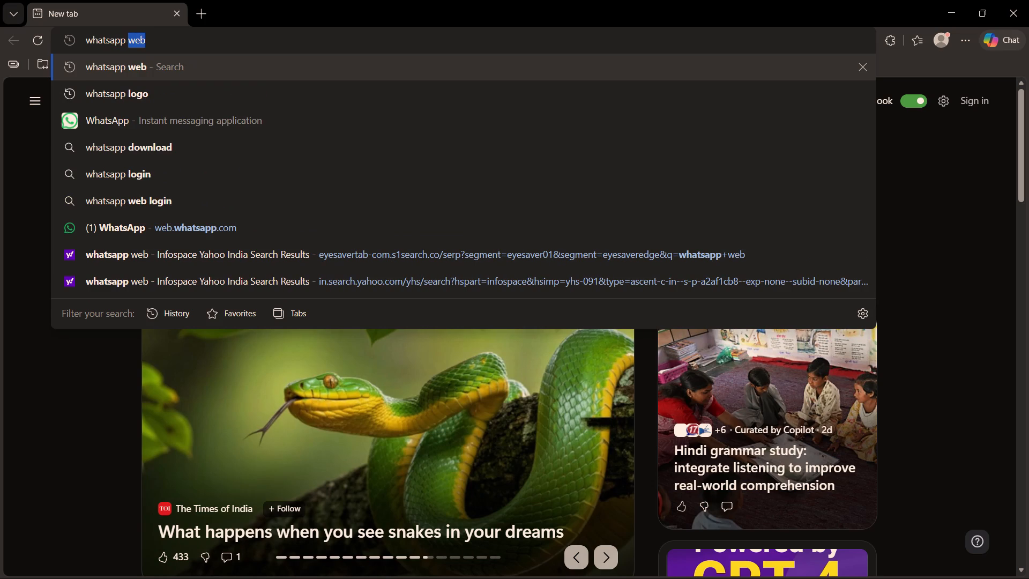
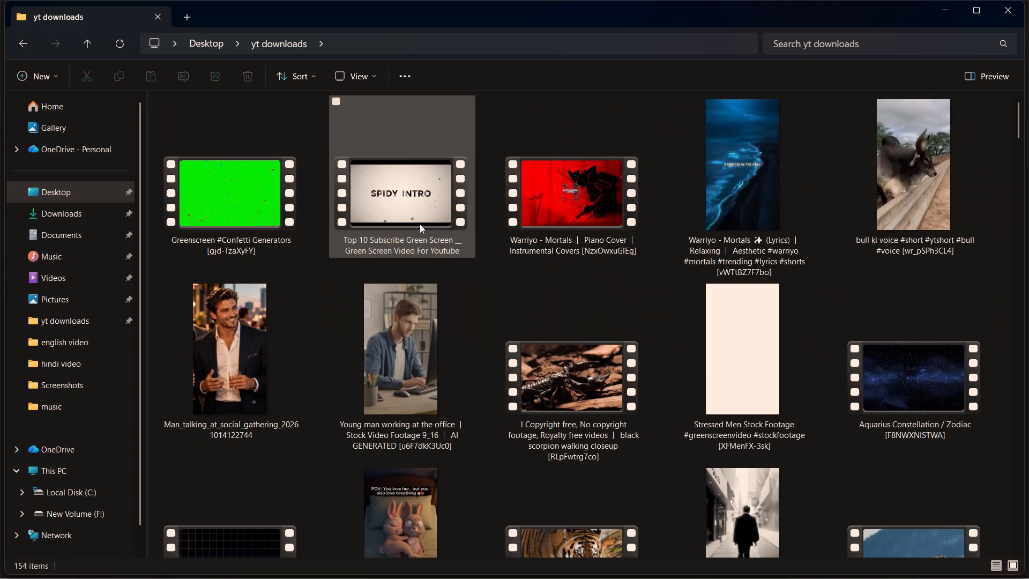
# Look through the yt downloads folder for a WhatsApp logo image.
pyautogui.scroll(-14, 420, 224)
pyautogui.scroll(-17, 420, 224)
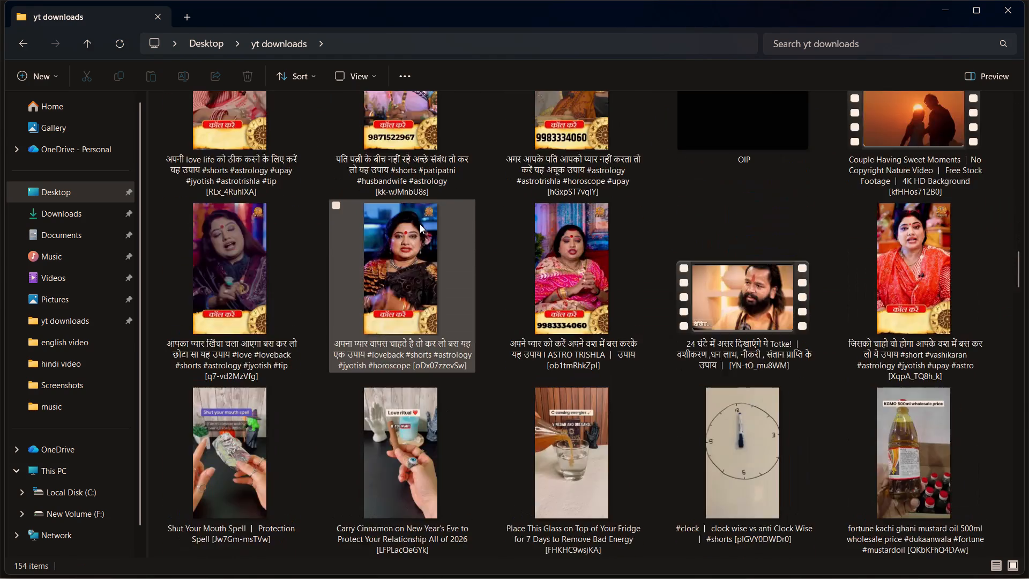
pyautogui.scroll(-20, 420, 224)
pyautogui.scroll(-1, 420, 224)
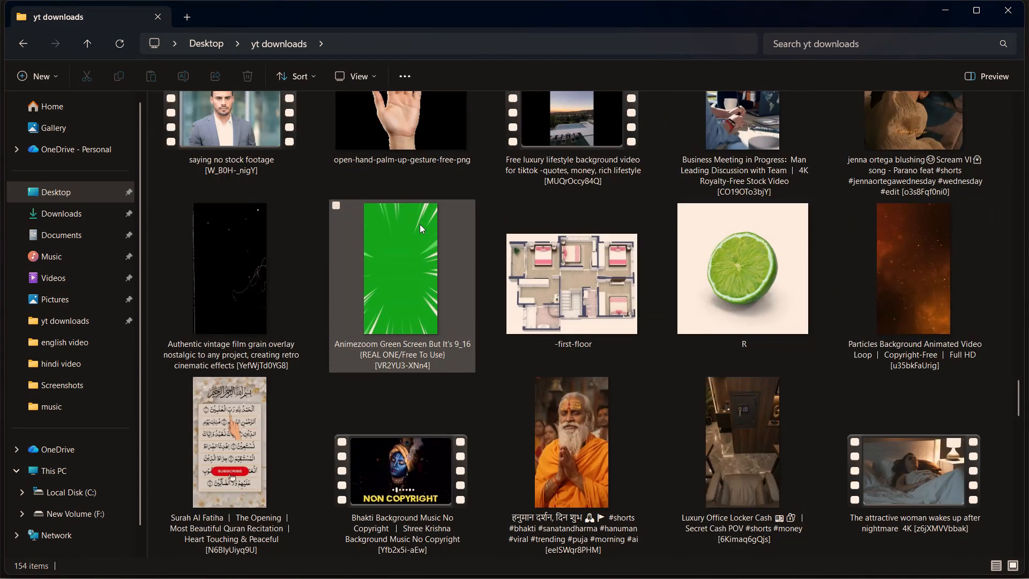
pyautogui.scroll(-20, 420, 224)
pyautogui.scroll(-7, 420, 224)
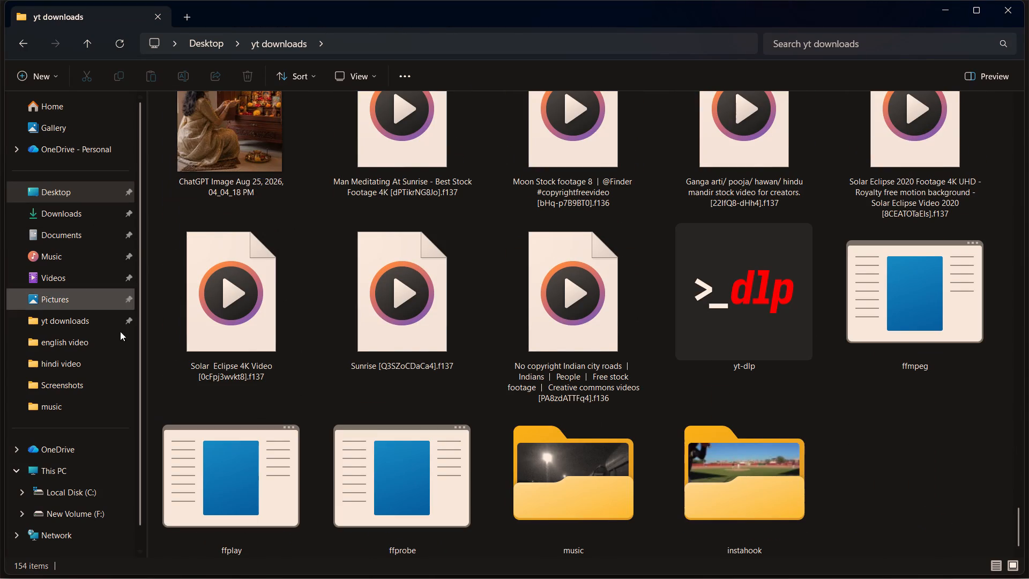
# Add the green WhatsApp logo image from the Downloads folder to the CapCut timeline, on a track above the text.
pyautogui.click(89, 217)
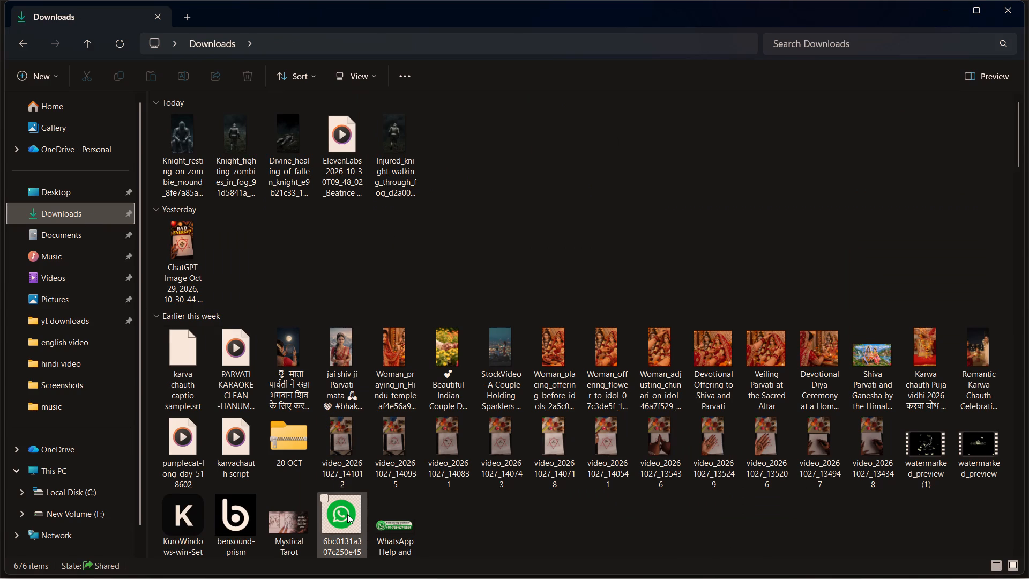
pyautogui.moveTo(347, 515); pyautogui.dragTo(431, 509)
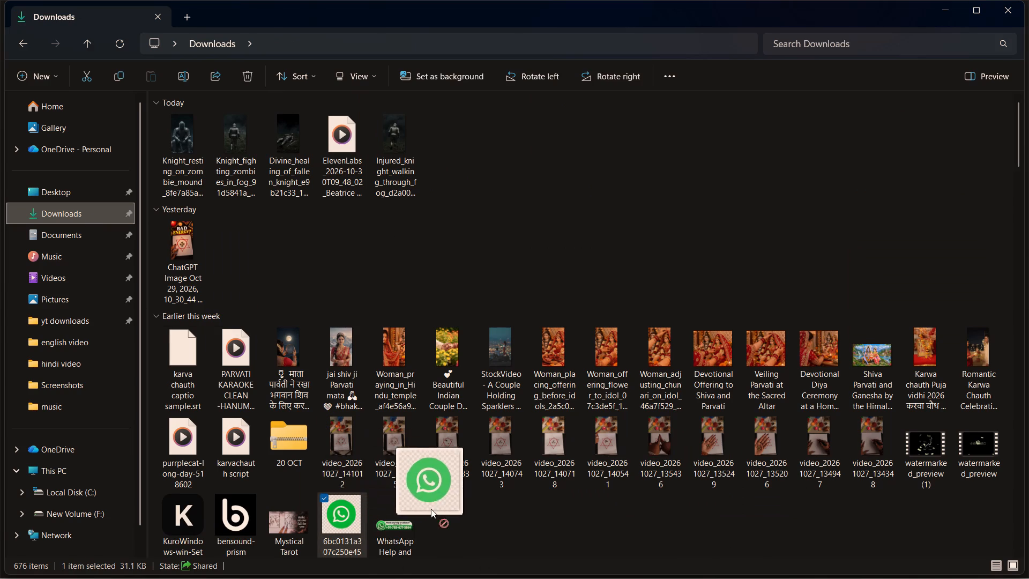
pyautogui.moveTo(431, 509); pyautogui.dragTo(567, 560)
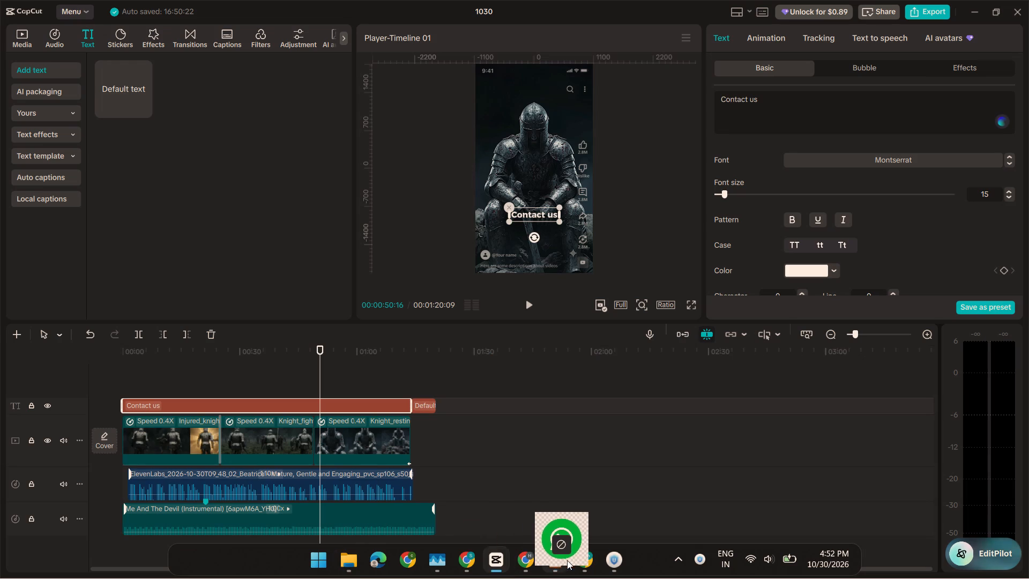
pyautogui.moveTo(567, 560); pyautogui.dragTo(620, 206)
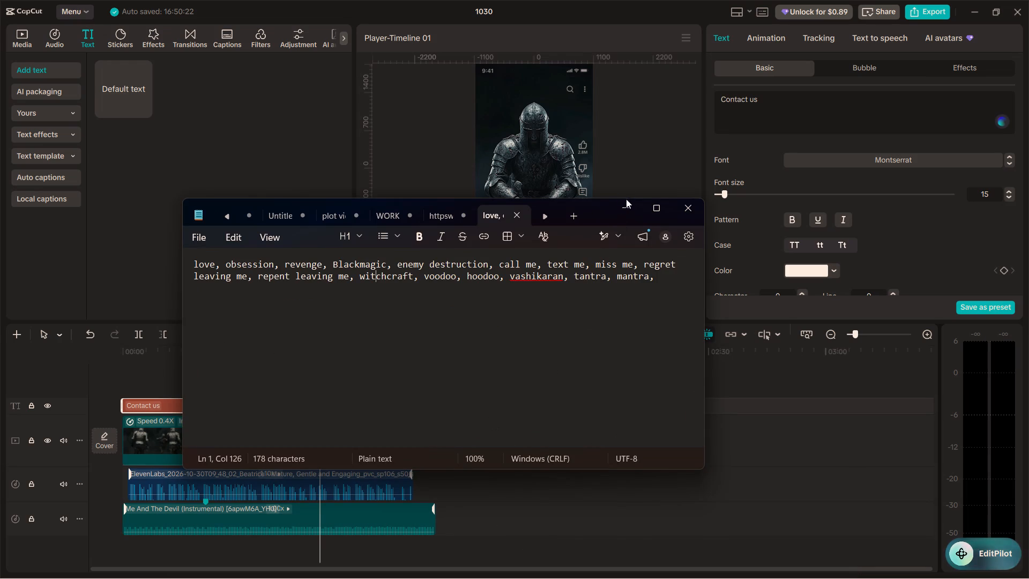
pyautogui.click(622, 207)
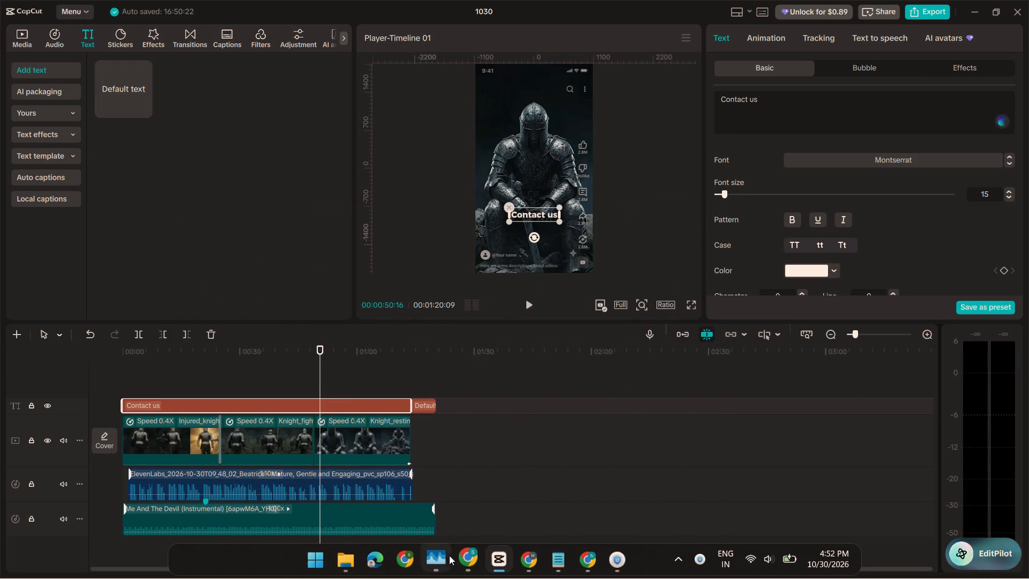
pyautogui.click(359, 558)
pyautogui.moveTo(345, 514); pyautogui.dragTo(531, 569)
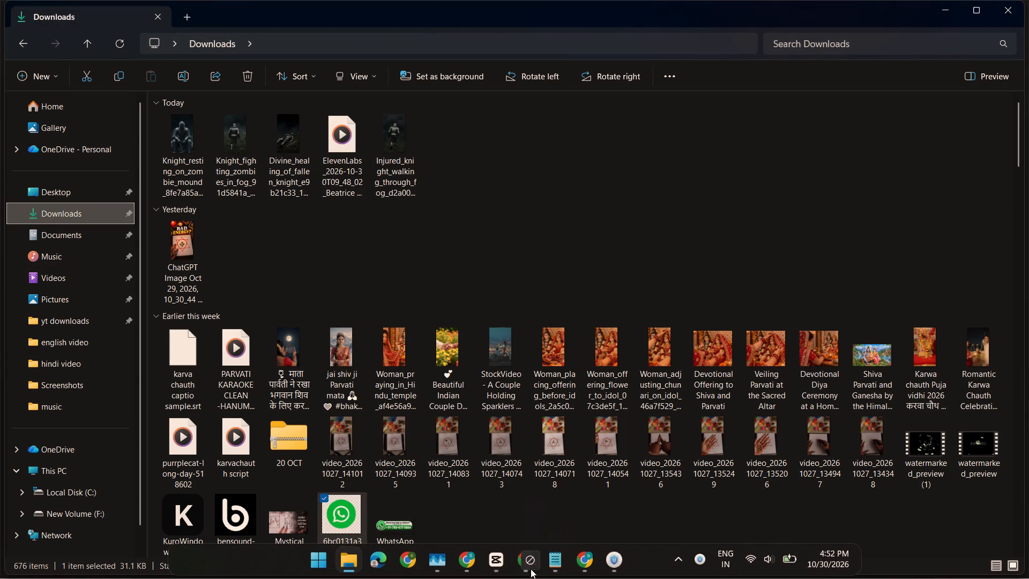
pyautogui.moveTo(531, 569); pyautogui.dragTo(174, 391)
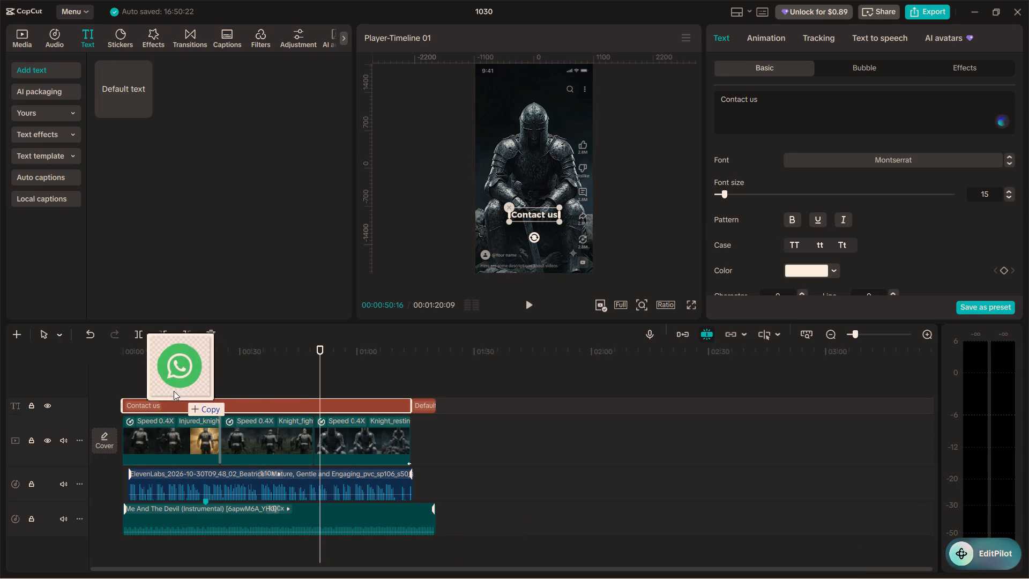
pyautogui.moveTo(174, 391); pyautogui.dragTo(144, 372)
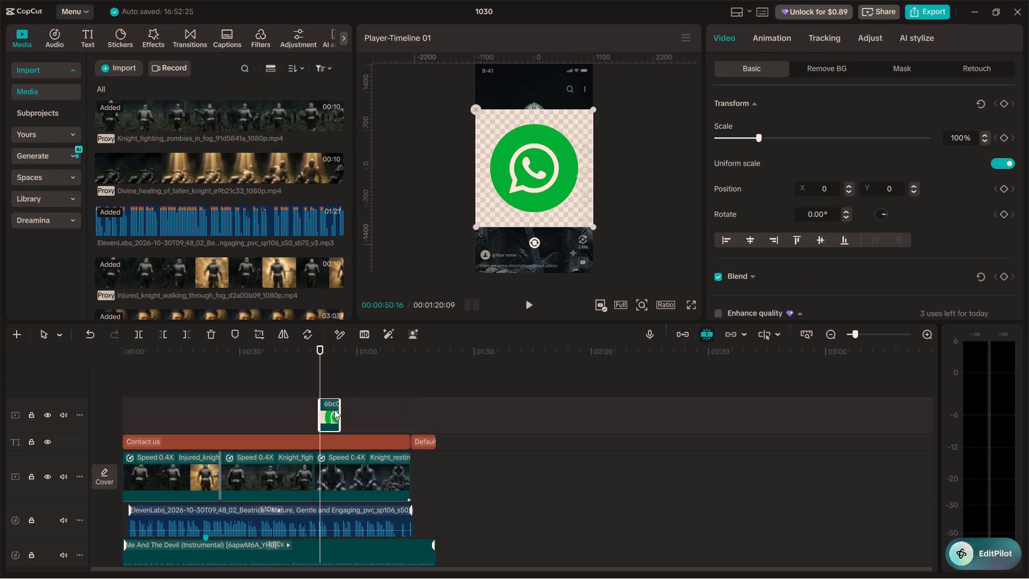
# Move the WhatsApp logo clip to the timeline's start and extend it to the end of the last video clip, 00:01:13:24 long.
pyautogui.moveTo(332, 408); pyautogui.dragTo(130, 405)
pyautogui.moveTo(142, 407); pyautogui.dragTo(202, 409)
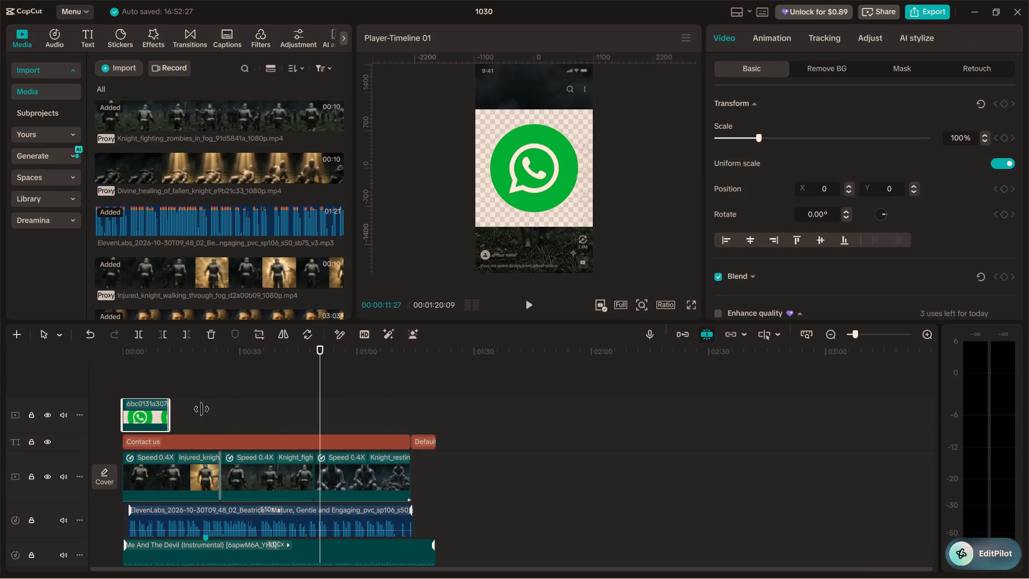
pyautogui.moveTo(202, 409); pyautogui.dragTo(430, 415)
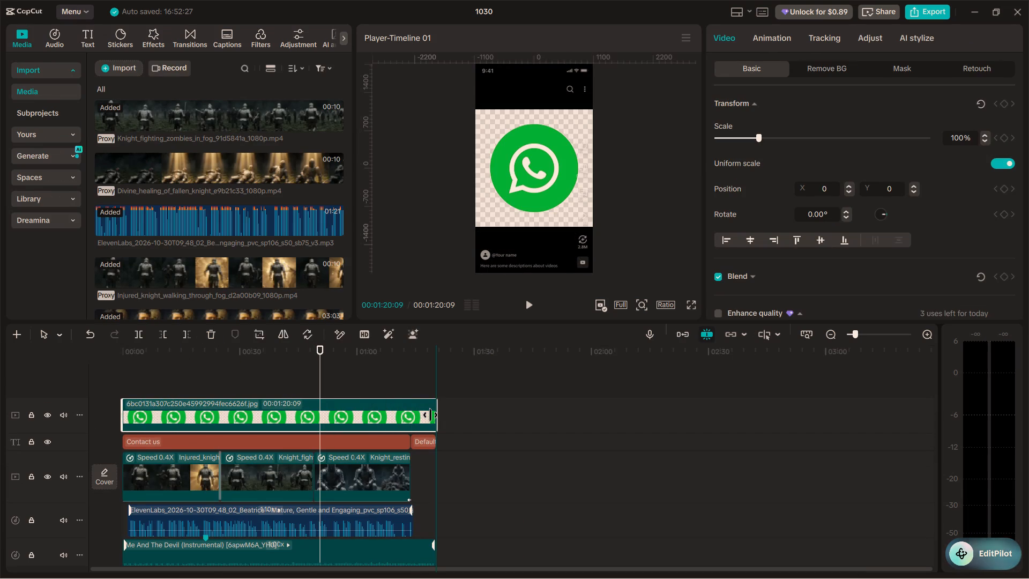
pyautogui.moveTo(430, 415); pyautogui.dragTo(406, 414)
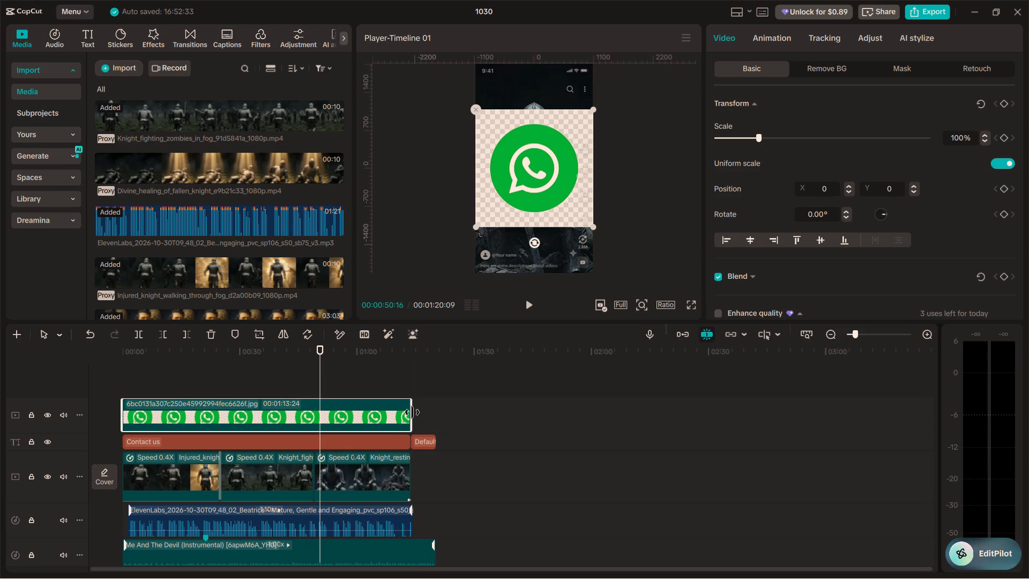
# Remove the WhatsApp logo's checkered background with Auto removal.
pyautogui.click(769, 41)
pyautogui.click(707, 41)
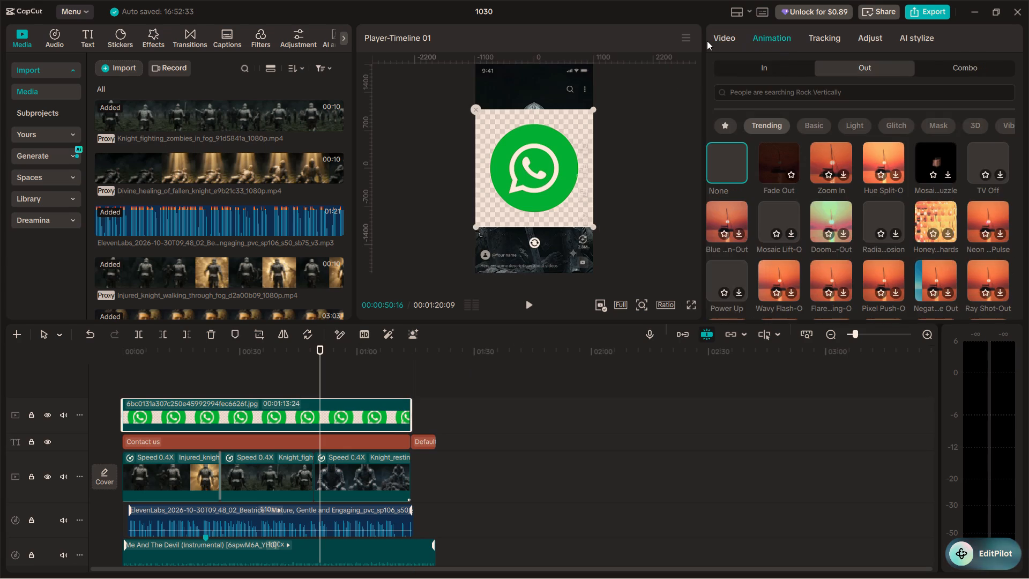
pyautogui.click(829, 62)
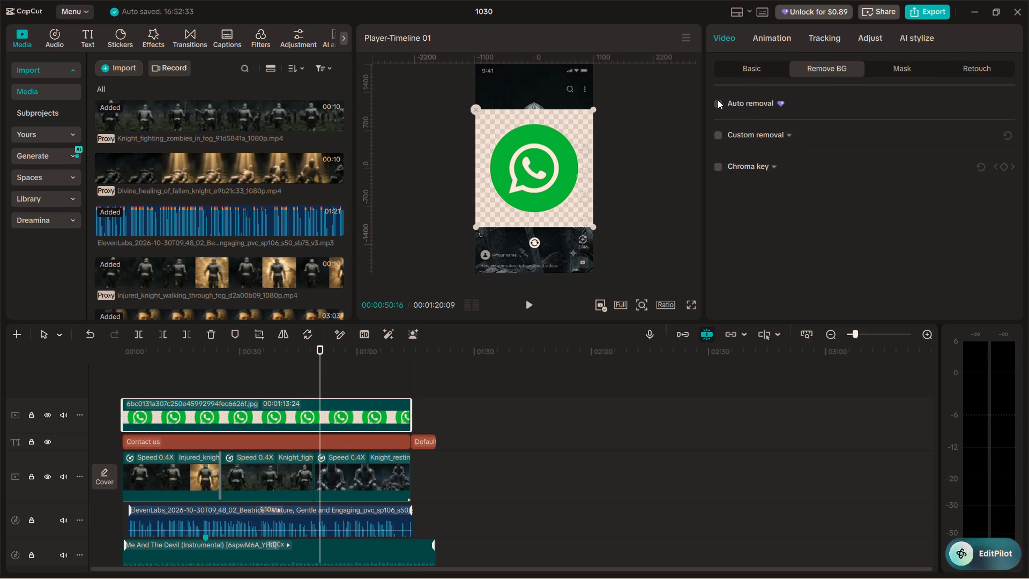
pyautogui.click(715, 100)
pyautogui.click(717, 101)
pyautogui.click(719, 104)
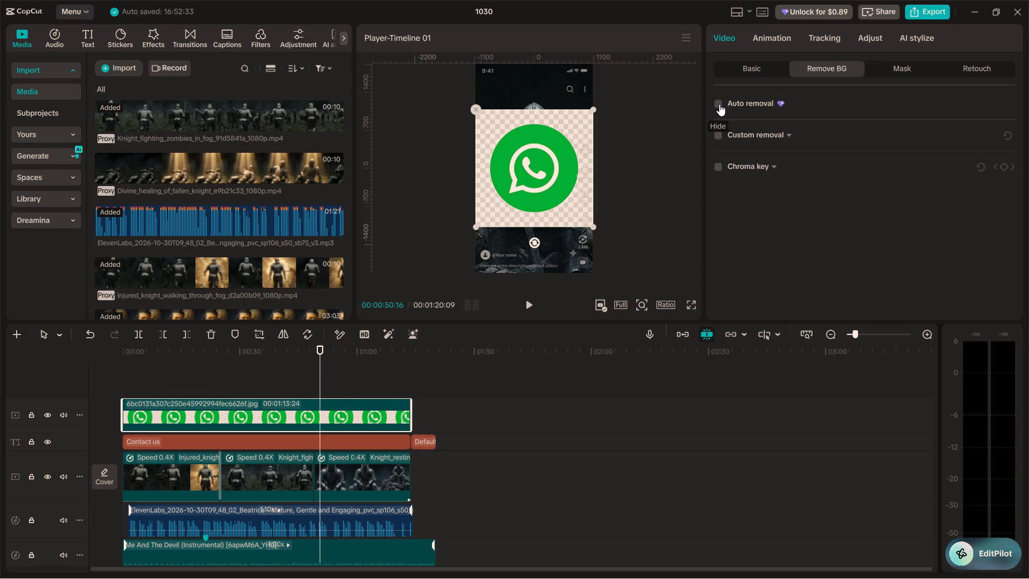
pyautogui.click(719, 104)
pyautogui.click(719, 104)
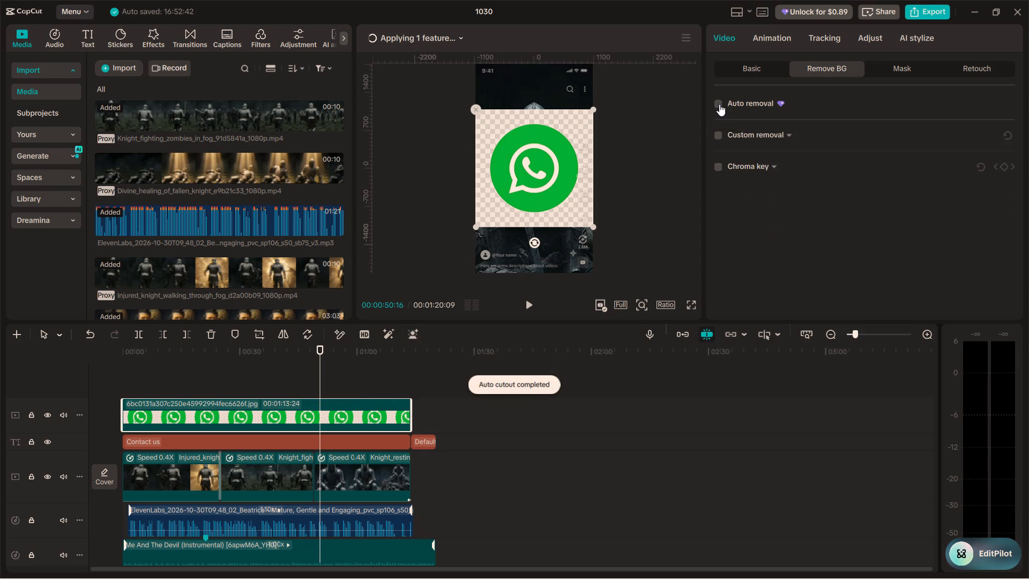
# Shrink the WhatsApp logo to a small badge and place it just after the "Contact us" text.
pyautogui.moveTo(594, 110); pyautogui.dragTo(590, 113)
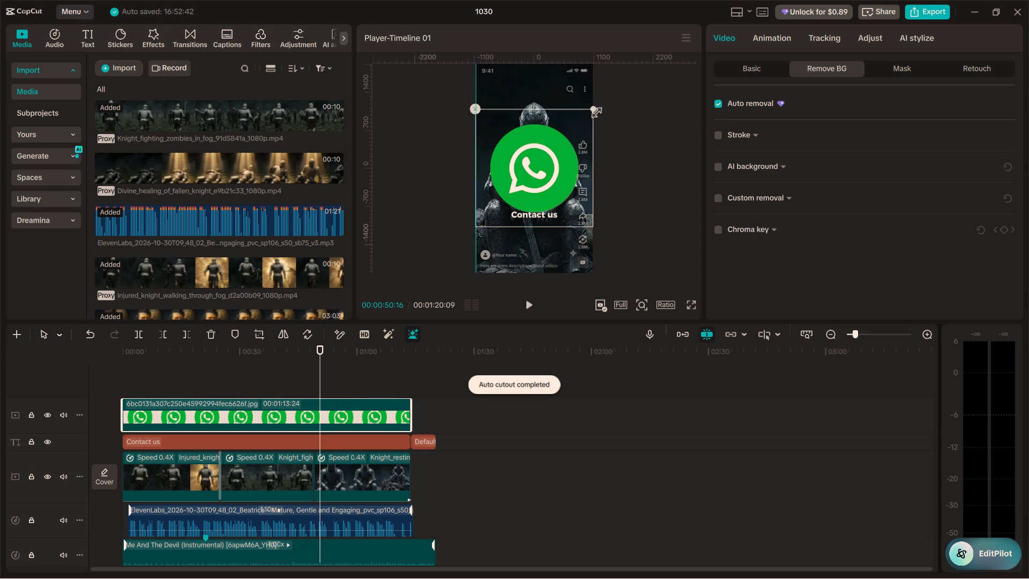
pyautogui.moveTo(590, 113); pyautogui.dragTo(515, 164)
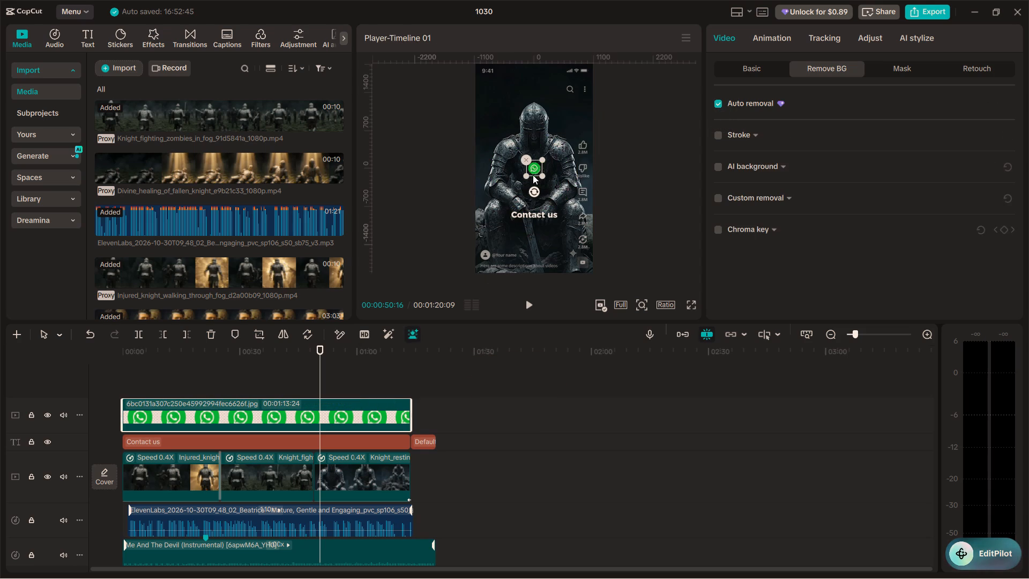
pyautogui.keyDown('ctrl'); pyautogui.scroll(9, 578, 204); pyautogui.keyUp('ctrl')
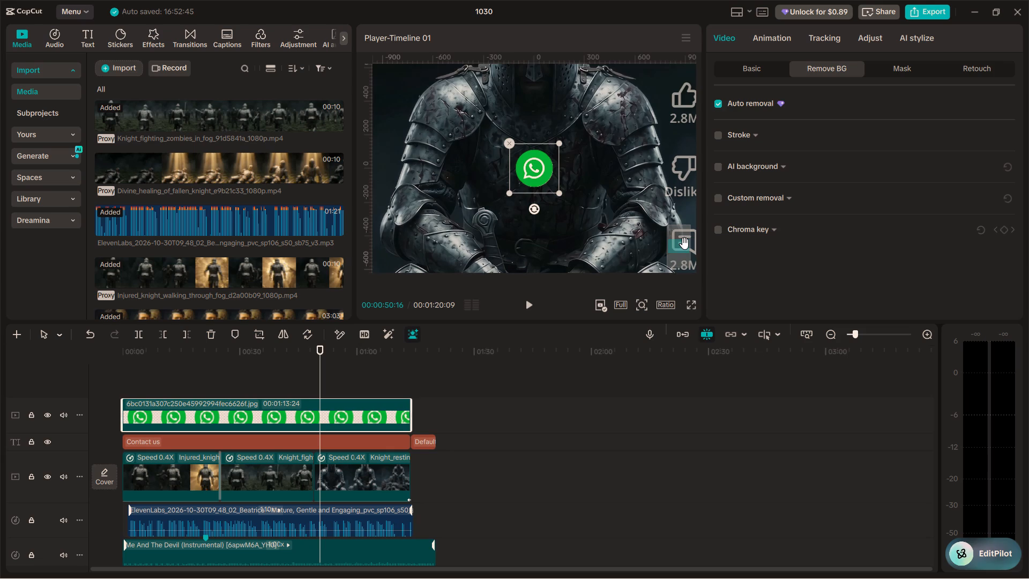
pyautogui.moveTo(684, 243); pyautogui.dragTo(684, 250)
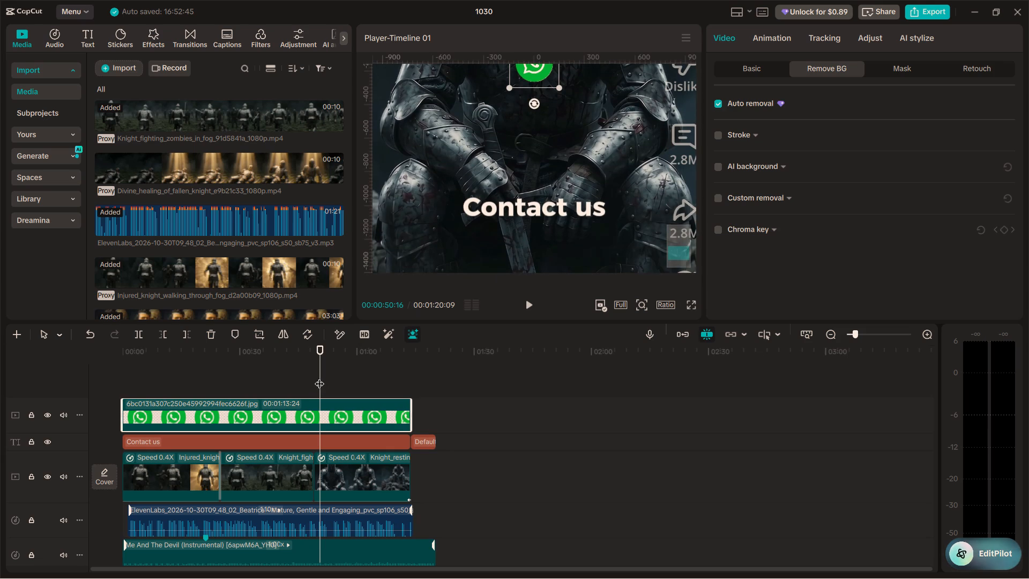
pyautogui.moveTo(319, 377); pyautogui.dragTo(171, 364)
pyautogui.moveTo(532, 74); pyautogui.dragTo(558, 114)
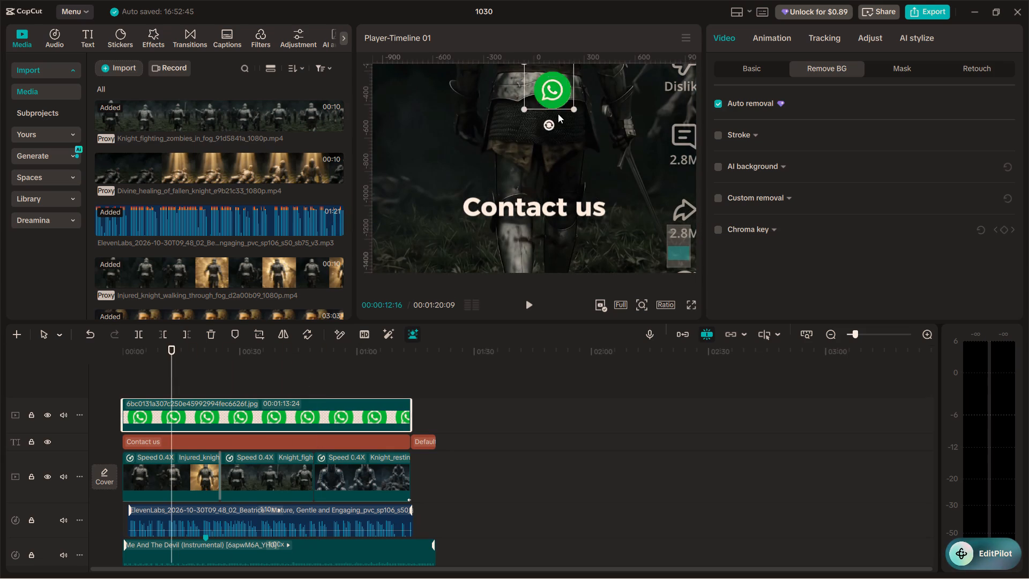
pyautogui.moveTo(558, 114); pyautogui.dragTo(624, 216)
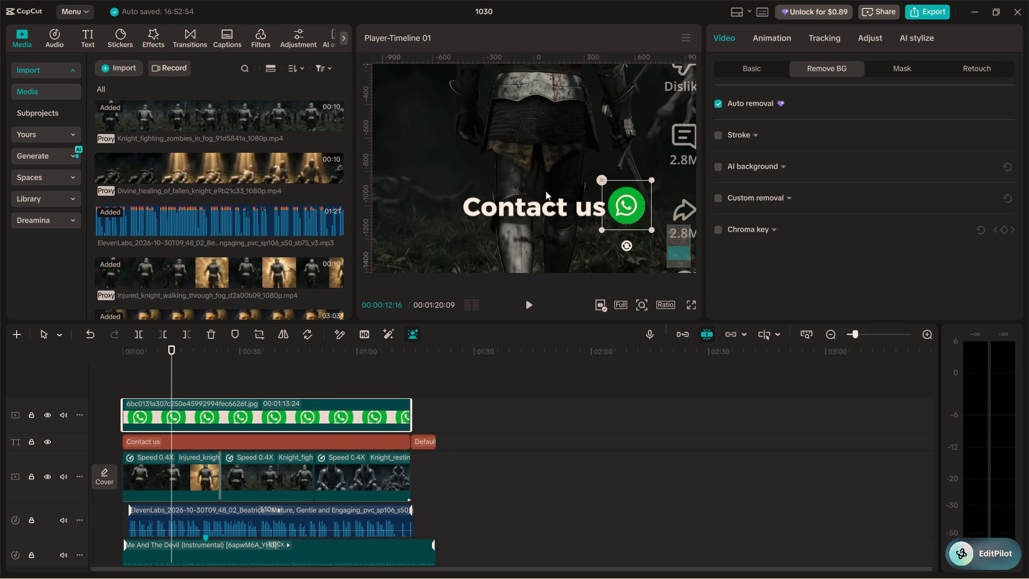
# Shift the "Contact us" text away from the WhatsApp logo and scale the text down.
pyautogui.click(538, 205)
pyautogui.moveTo(540, 204); pyautogui.dragTo(527, 204)
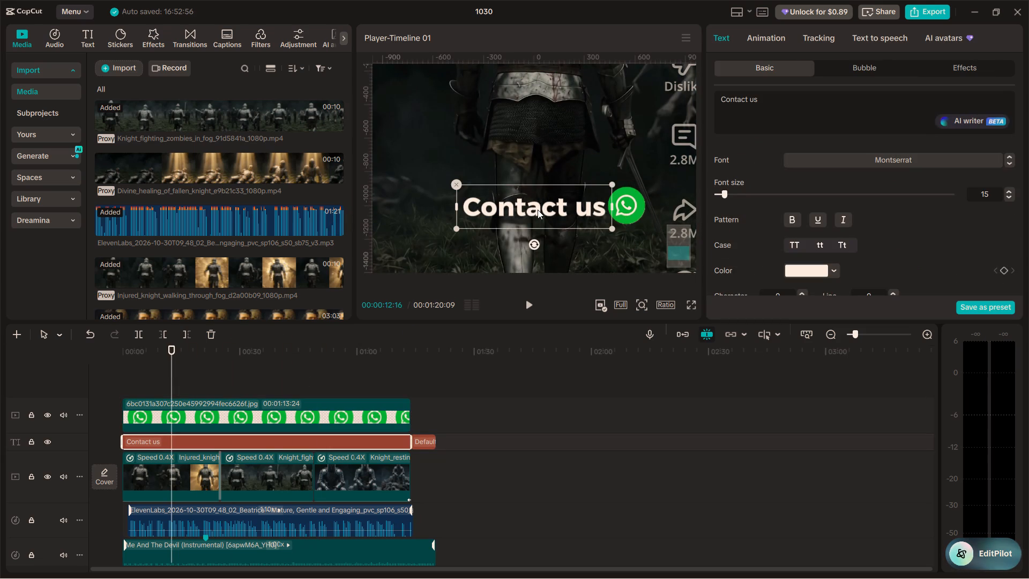
pyautogui.moveTo(538, 210); pyautogui.dragTo(527, 205)
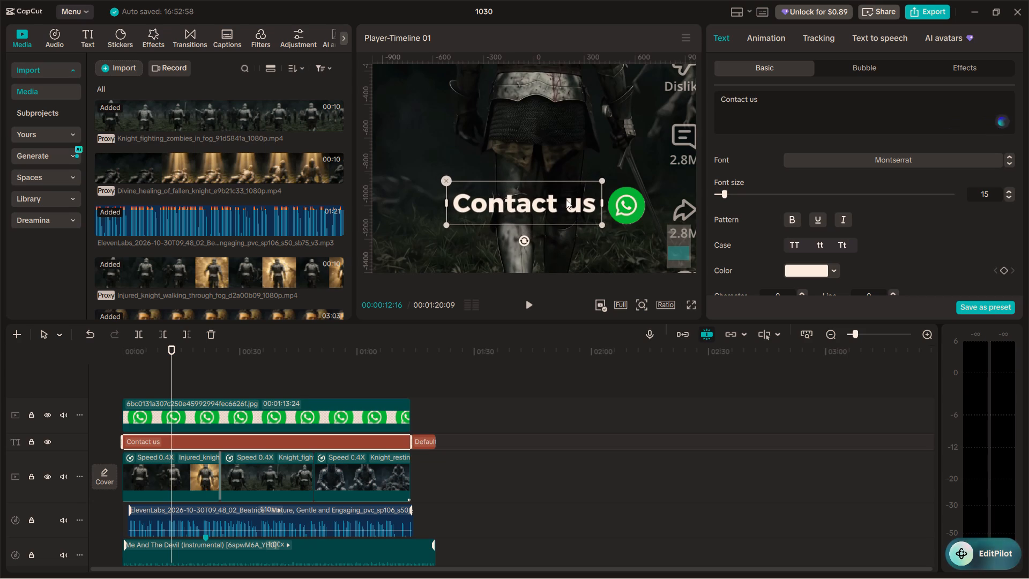
pyautogui.moveTo(551, 200); pyautogui.dragTo(541, 200)
pyautogui.moveTo(539, 205); pyautogui.dragTo(530, 203)
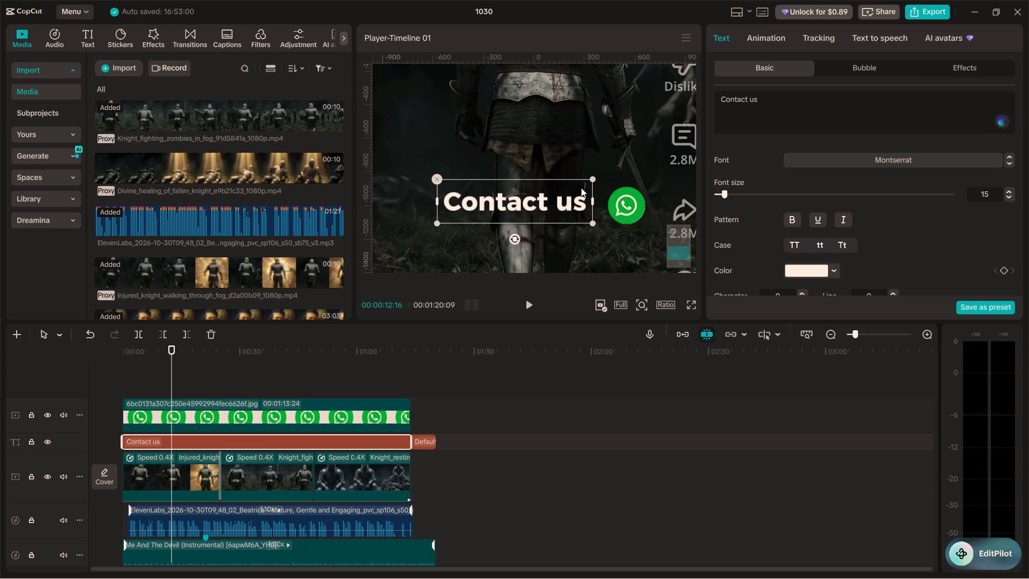
pyautogui.moveTo(590, 179); pyautogui.dragTo(556, 187)
pyautogui.click(531, 205)
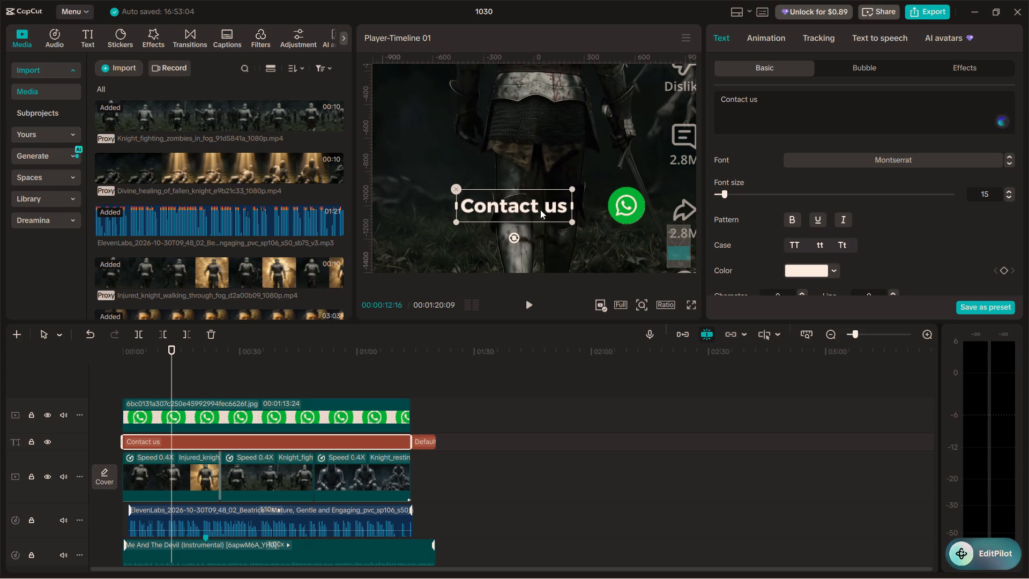
# Move the WhatsApp logo closer to the end of the smaller "Contact us" text.
pyautogui.click(625, 197)
pyautogui.moveTo(629, 211); pyautogui.dragTo(597, 210)
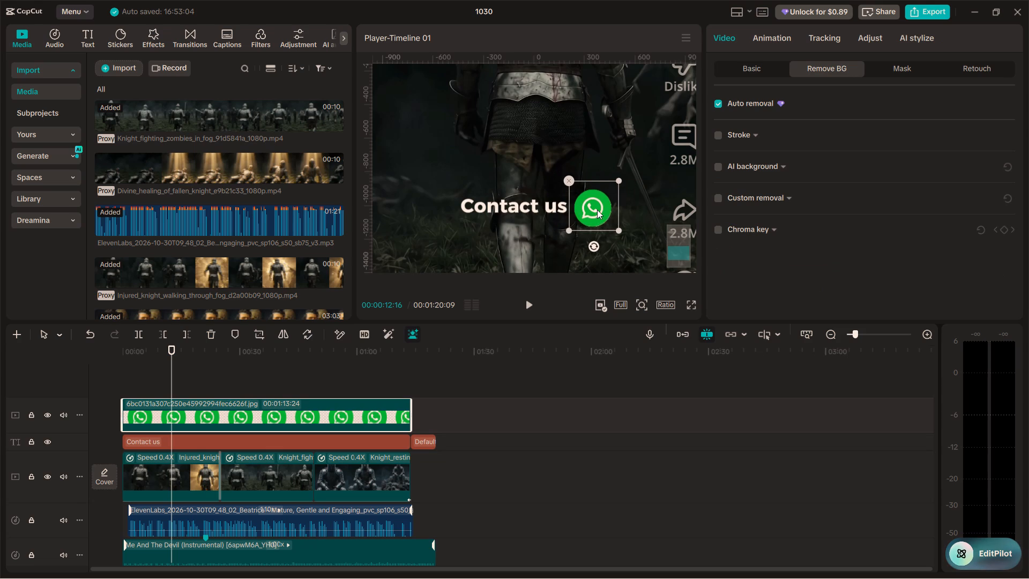
pyautogui.moveTo(597, 210); pyautogui.dragTo(598, 209)
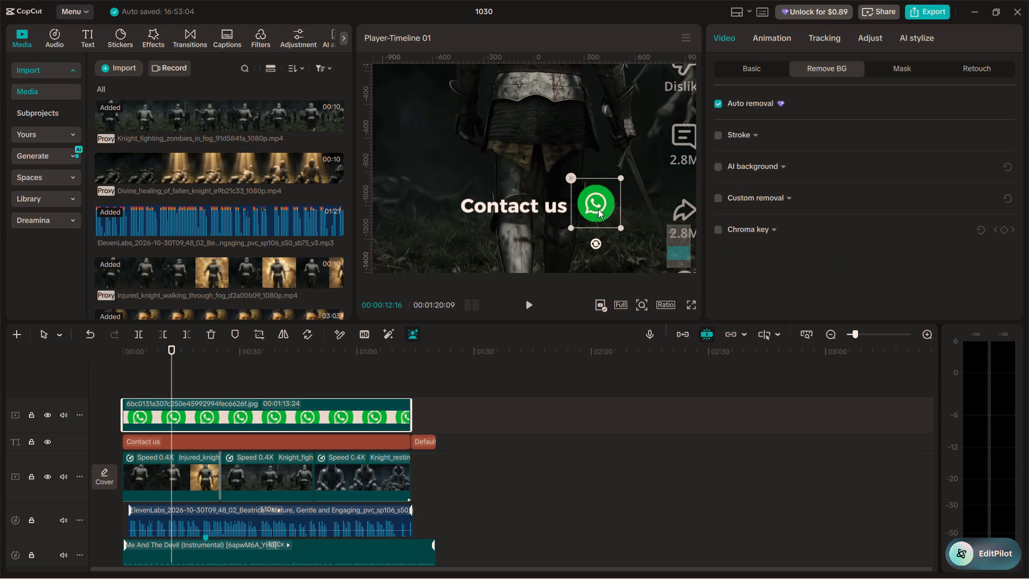
# Scale the "Contact us" text down further, line it up level with the WhatsApp logo, and check it in full screen.
pyautogui.click(545, 206)
pyautogui.moveTo(571, 192); pyautogui.dragTo(543, 198)
pyautogui.moveTo(532, 208); pyautogui.dragTo(537, 210)
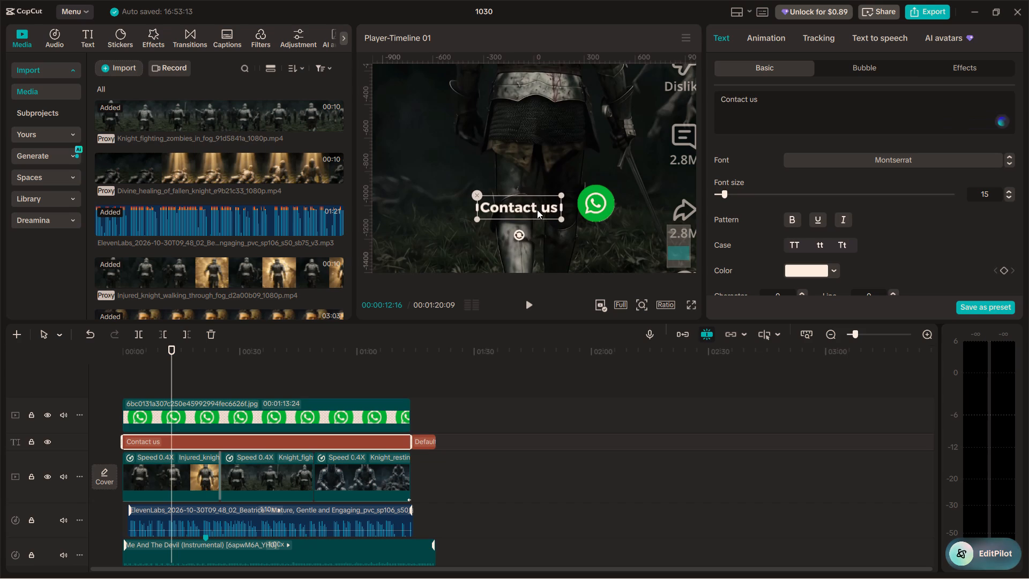
pyautogui.moveTo(537, 210); pyautogui.dragTo(539, 204)
pyautogui.click(697, 306)
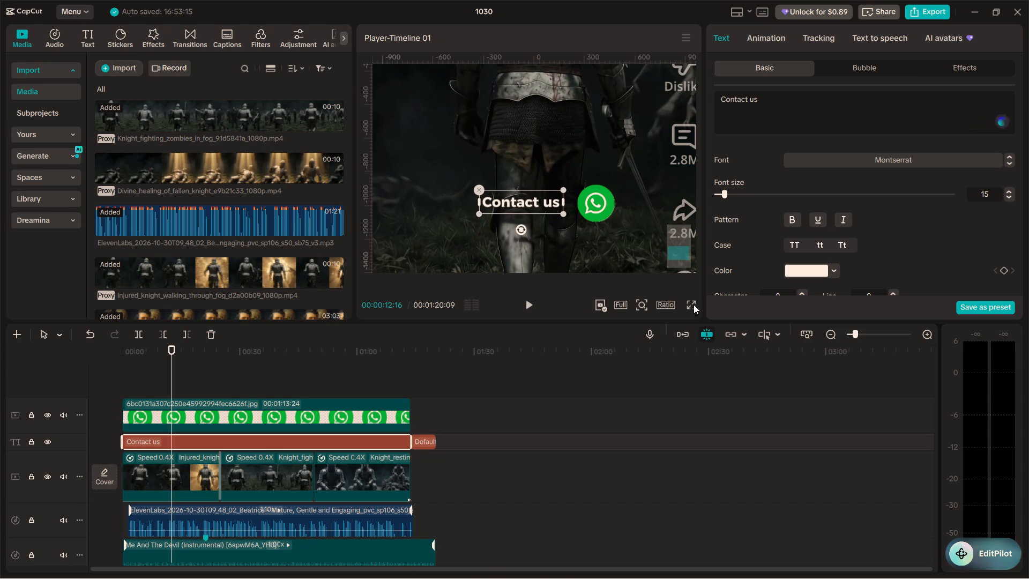
pyautogui.click(694, 305)
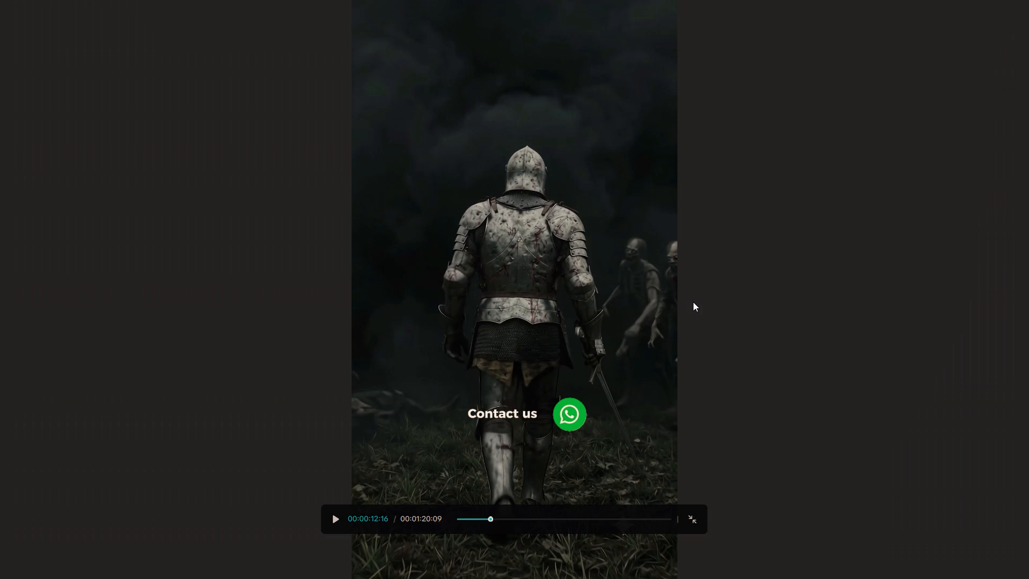
pyautogui.press('Escape')
# Shrink the WhatsApp logo to nearly the text's height and place it directly after "Contact us".
pyautogui.click(588, 201)
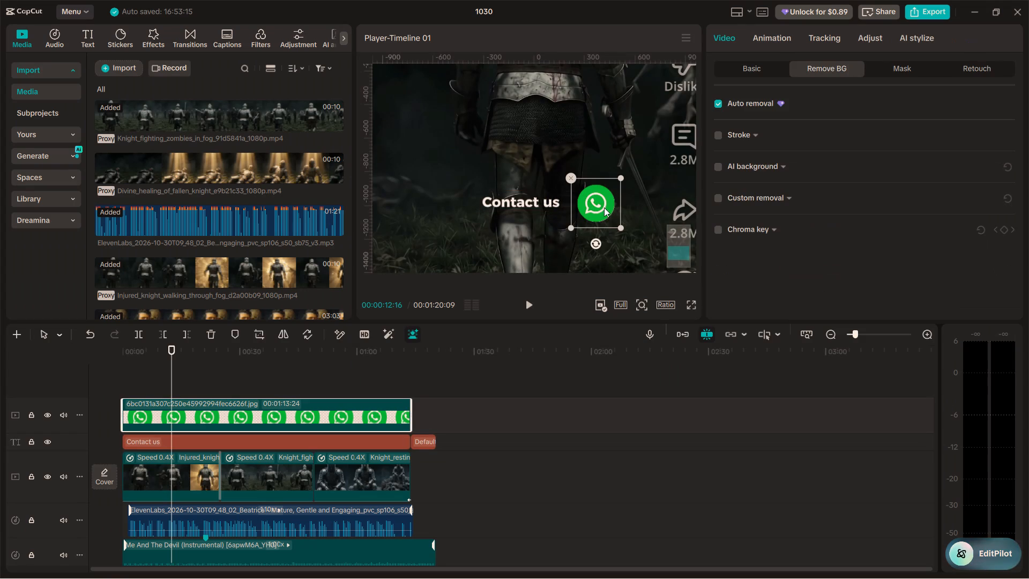
pyautogui.moveTo(621, 177); pyautogui.dragTo(599, 192)
pyautogui.moveTo(591, 208); pyautogui.dragTo(568, 207)
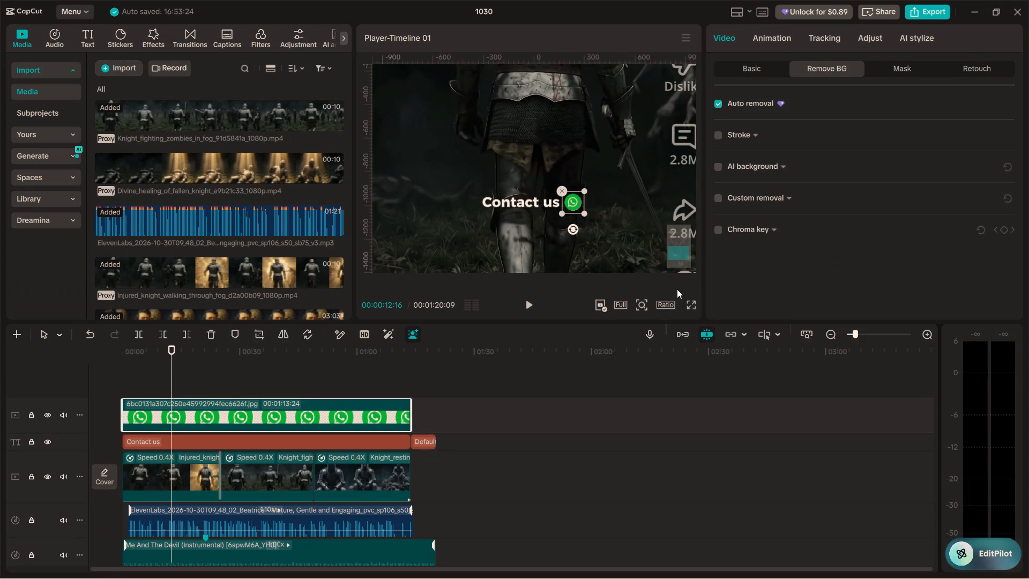
# Check the placement of the "Contact us" text and WhatsApp logo in the full-screen preview.
pyautogui.click(692, 303)
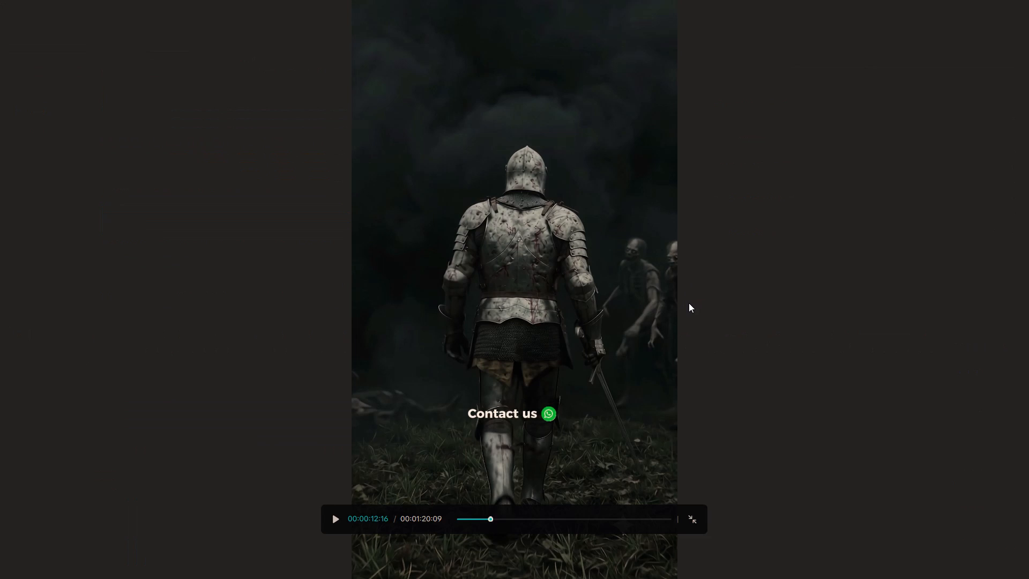
pyautogui.press('Escape')
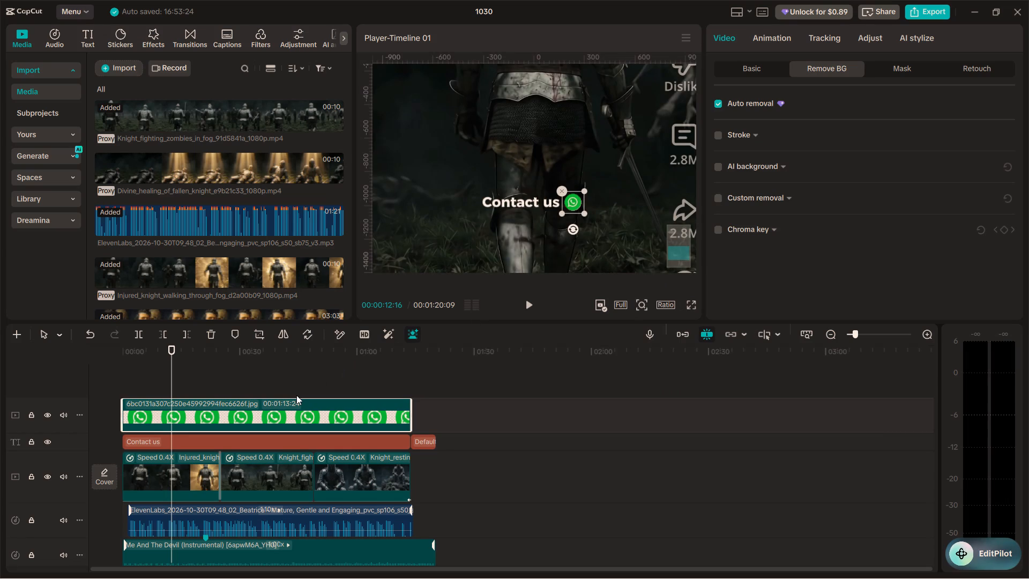
# Add a default text clip on a new track above the WhatsApp logo, from the video's start to the logo clip's end.
pyautogui.click(95, 32)
pyautogui.moveTo(128, 84); pyautogui.dragTo(118, 384)
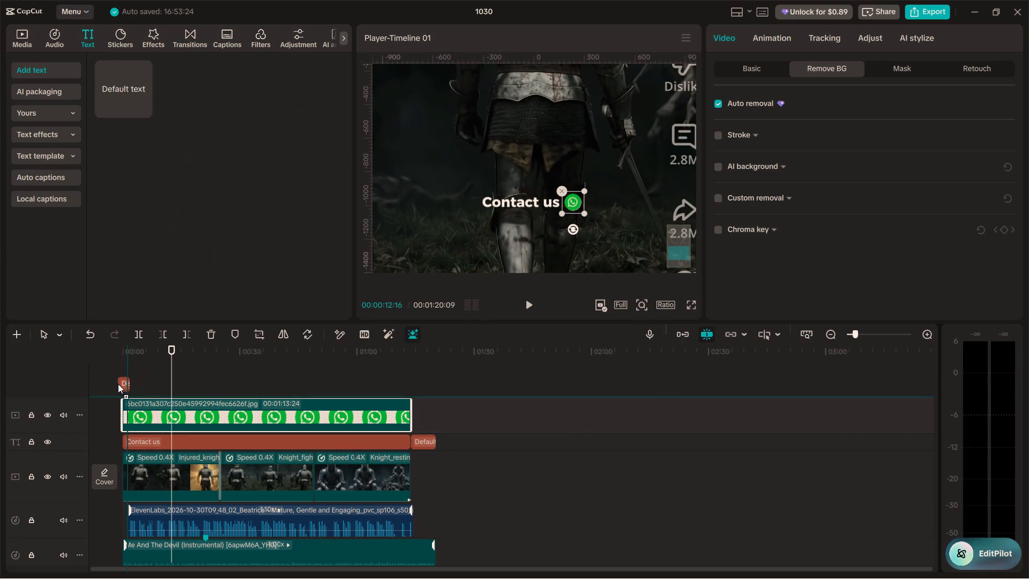
pyautogui.moveTo(118, 384); pyautogui.dragTo(118, 385)
pyautogui.moveTo(136, 400); pyautogui.dragTo(224, 401)
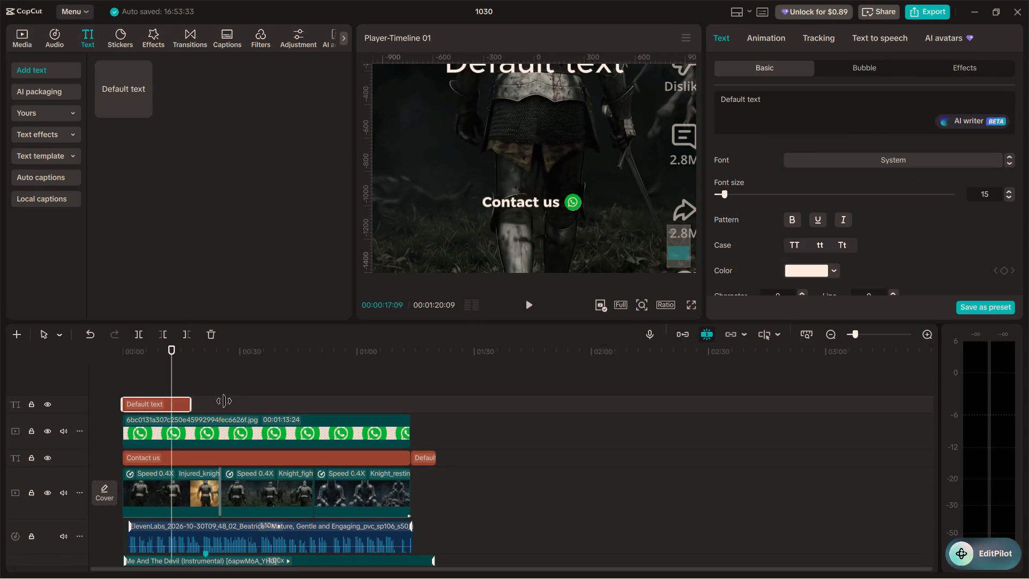
pyautogui.moveTo(224, 401); pyautogui.dragTo(410, 400)
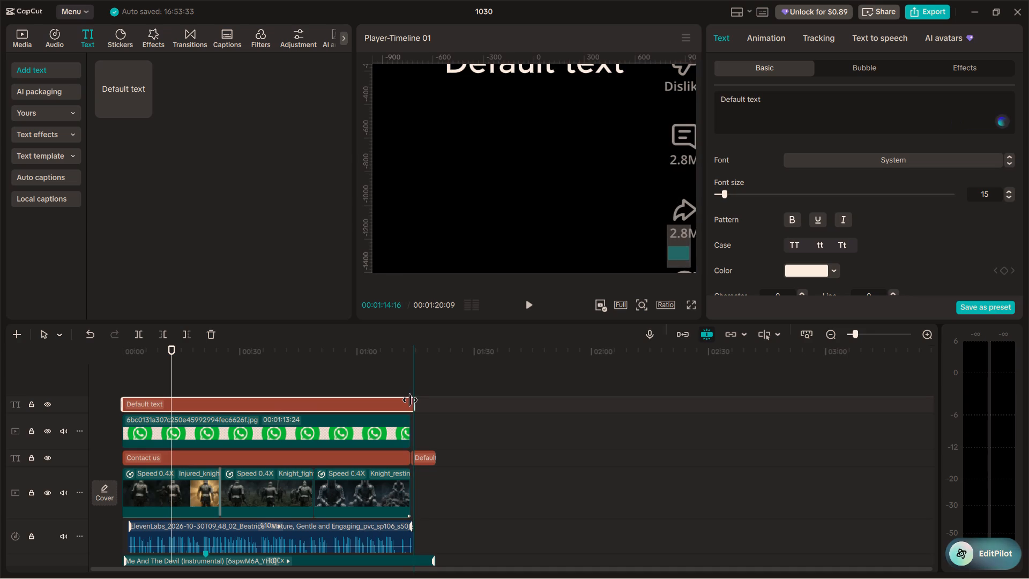
pyautogui.moveTo(410, 400); pyautogui.dragTo(407, 400)
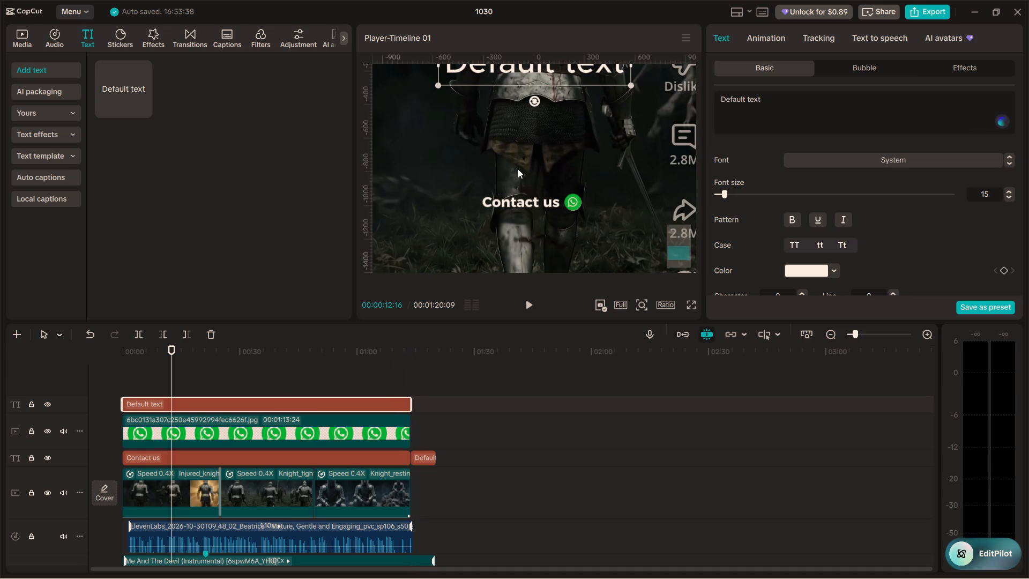
# Move the new default text down in the frame, toward the "Contact us" line.
pyautogui.moveTo(530, 67); pyautogui.dragTo(530, 159)
pyautogui.moveTo(542, 73); pyautogui.dragTo(554, 117)
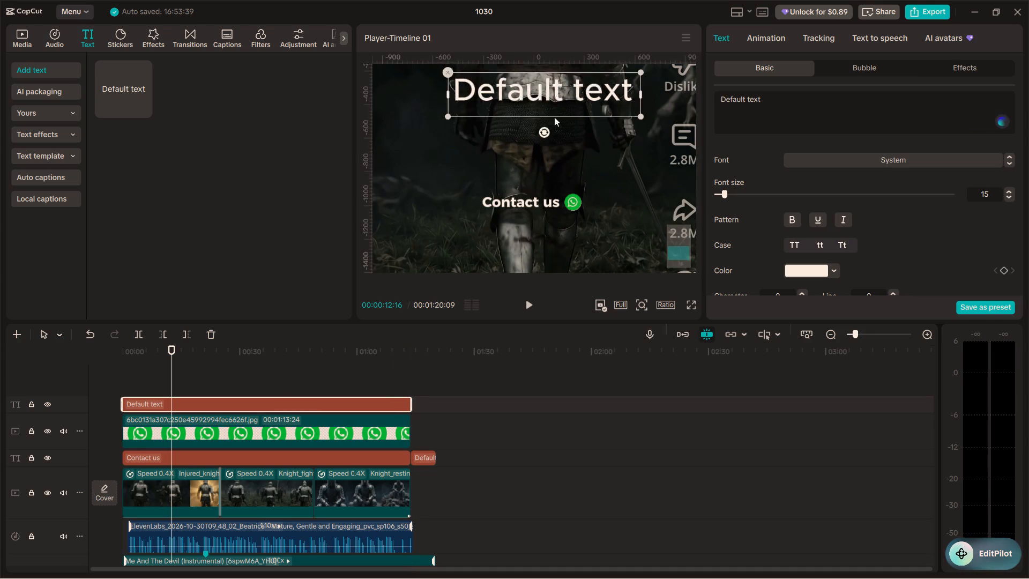
# Move the new "Default text" overlay just beneath the "Contact us" line, horizontally centred in the frame.
pyautogui.moveTo(554, 117); pyautogui.dragTo(541, 239)
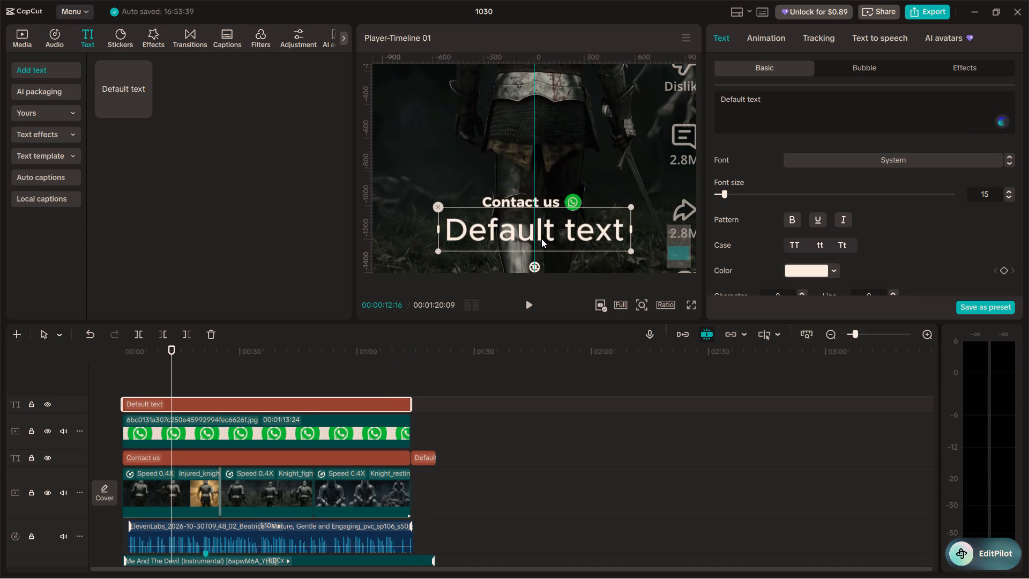
pyautogui.moveTo(541, 239); pyautogui.dragTo(541, 236)
# Replace the "Default text" wording with the contact phone number taken from the clipboard history.
pyautogui.moveTo(771, 103); pyautogui.dragTo(704, 100)
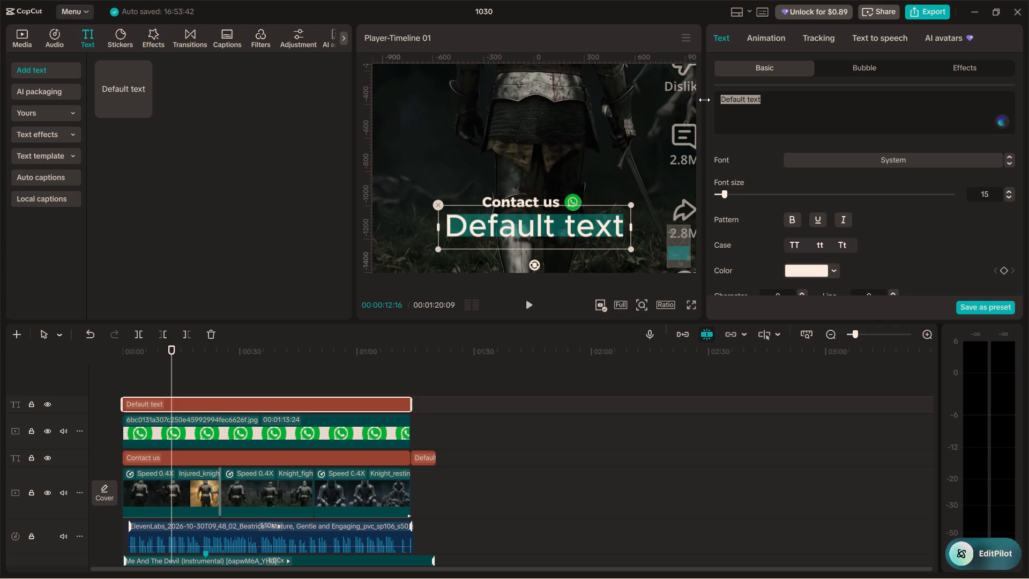
pyautogui.press('super+period')
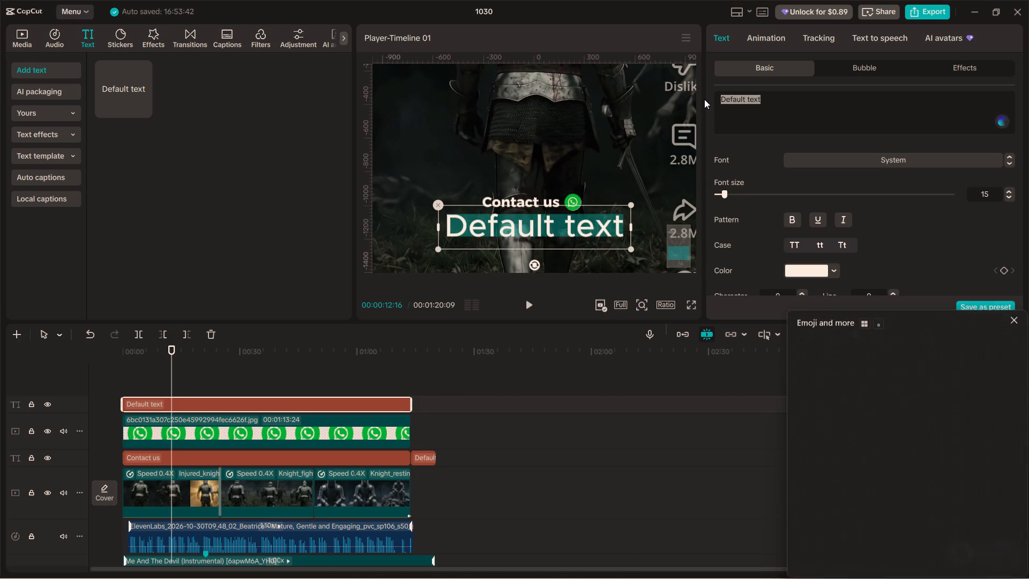
pyautogui.click(1017, 315)
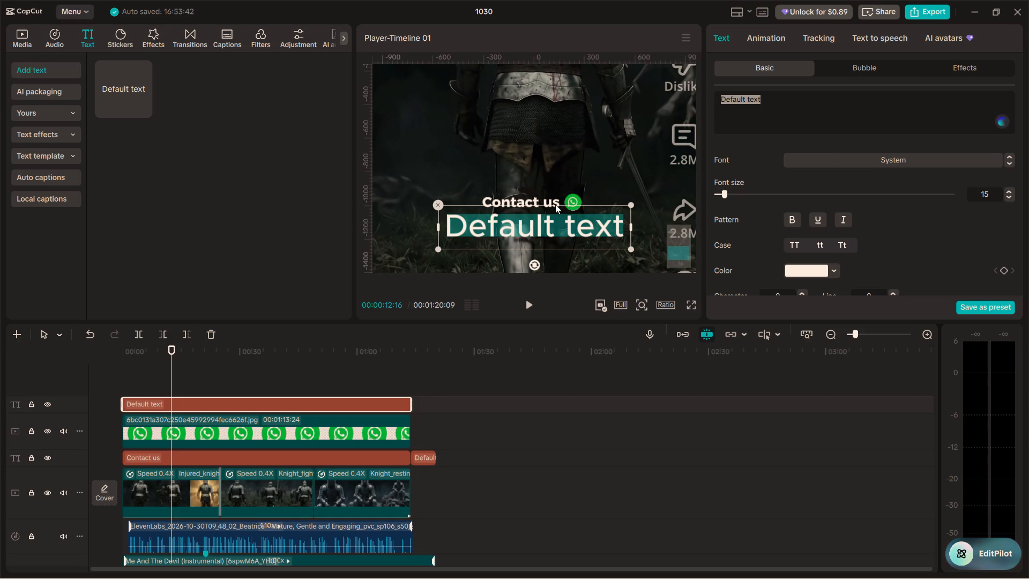
pyautogui.press('super+v')
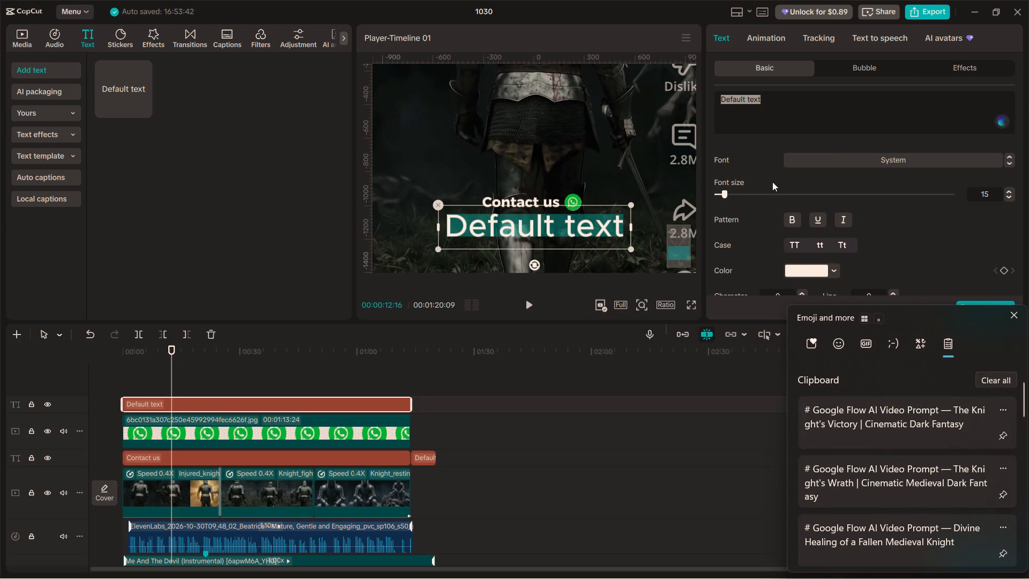
pyautogui.scroll(-16, 874, 454)
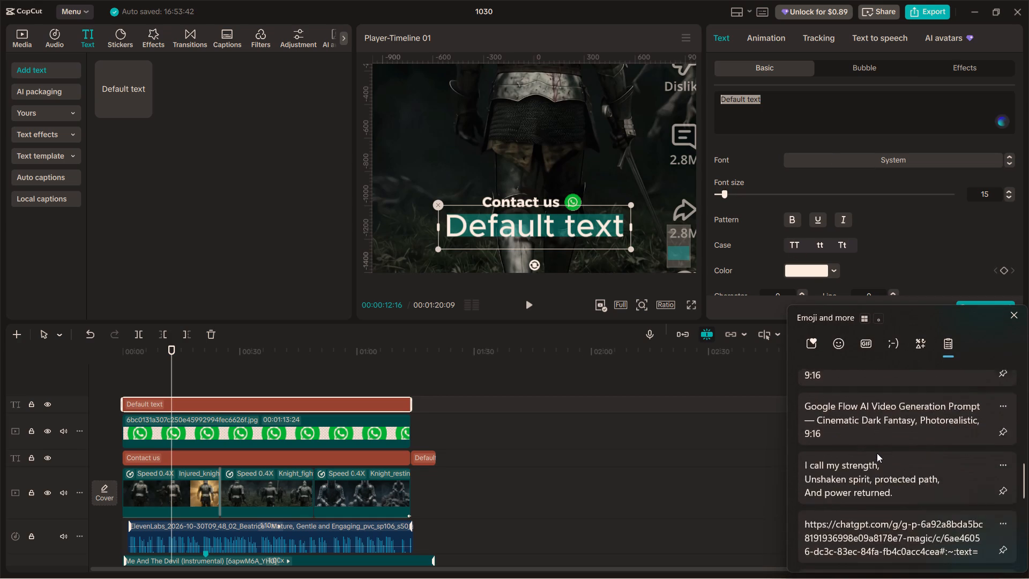
pyautogui.scroll(-7, 877, 453)
pyautogui.click(868, 500)
pyautogui.hotkey('ctrl', 'v')
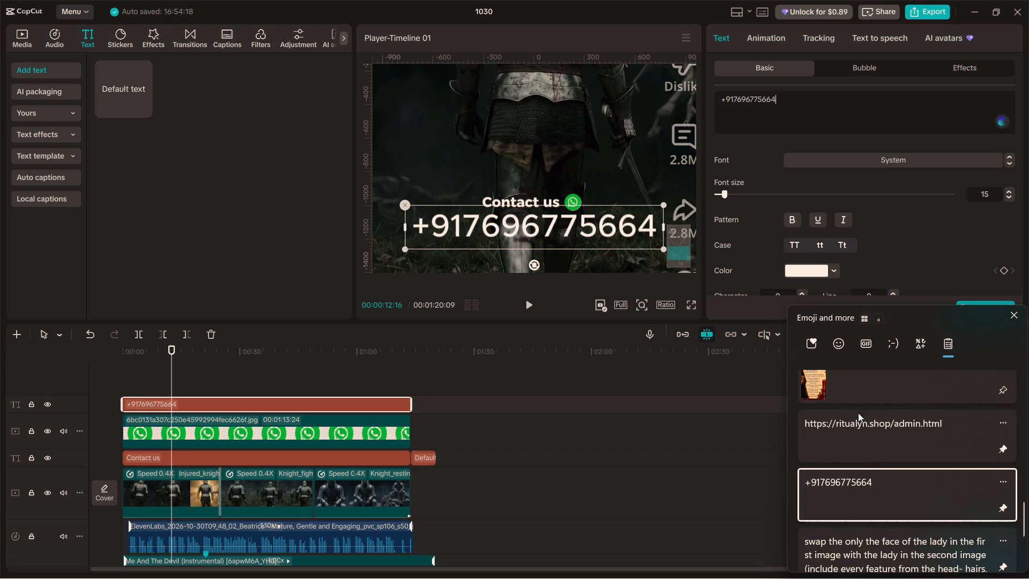
# Insert hyphens in the phone number text after the country code, after the next four digits, and before the last three digits.
pyautogui.click(730, 98)
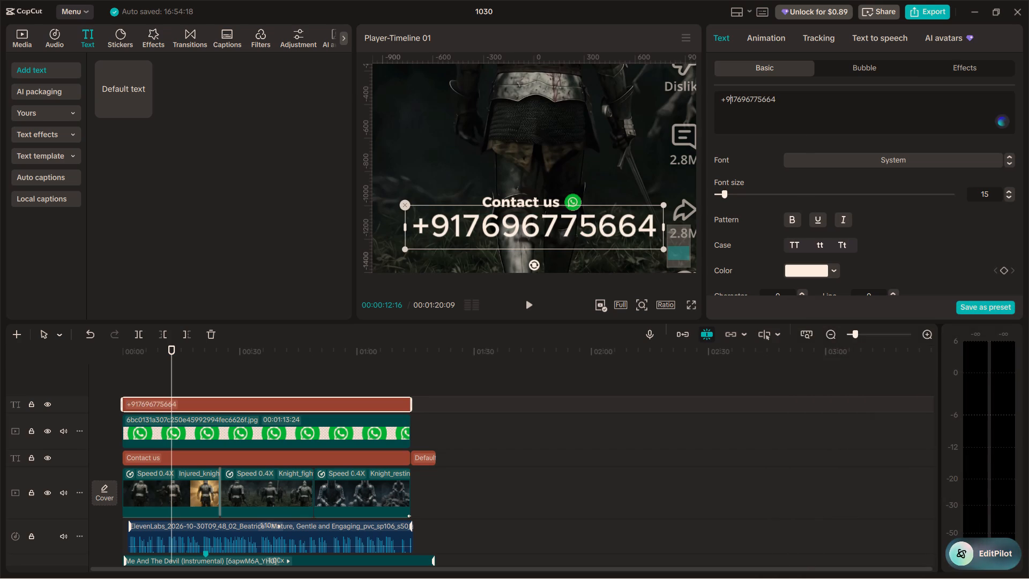
pyautogui.press('Right')
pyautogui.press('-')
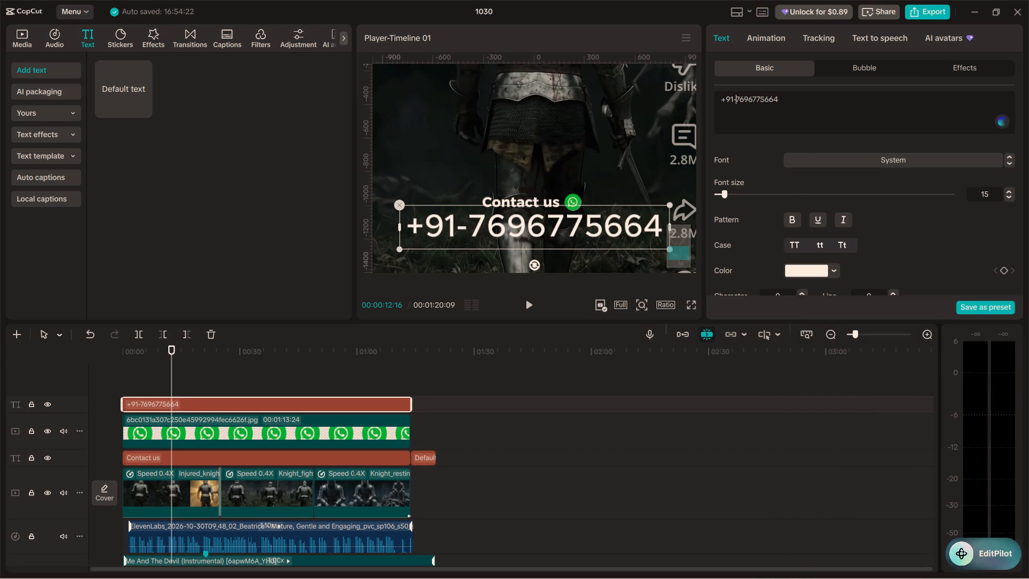
pyautogui.press('Right')
pyautogui.press('Right')
pyautogui.press('Right')
pyautogui.press('Right')
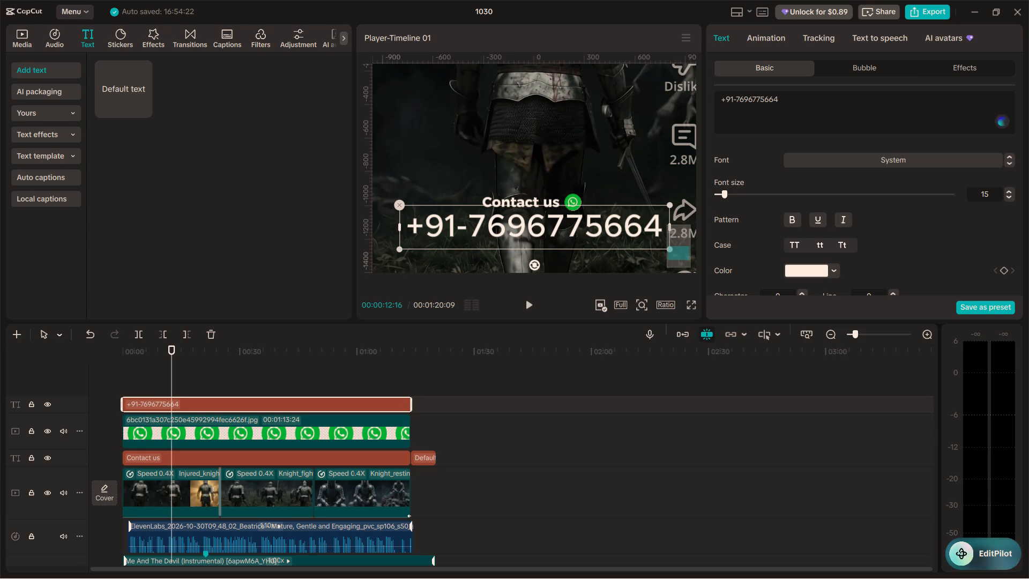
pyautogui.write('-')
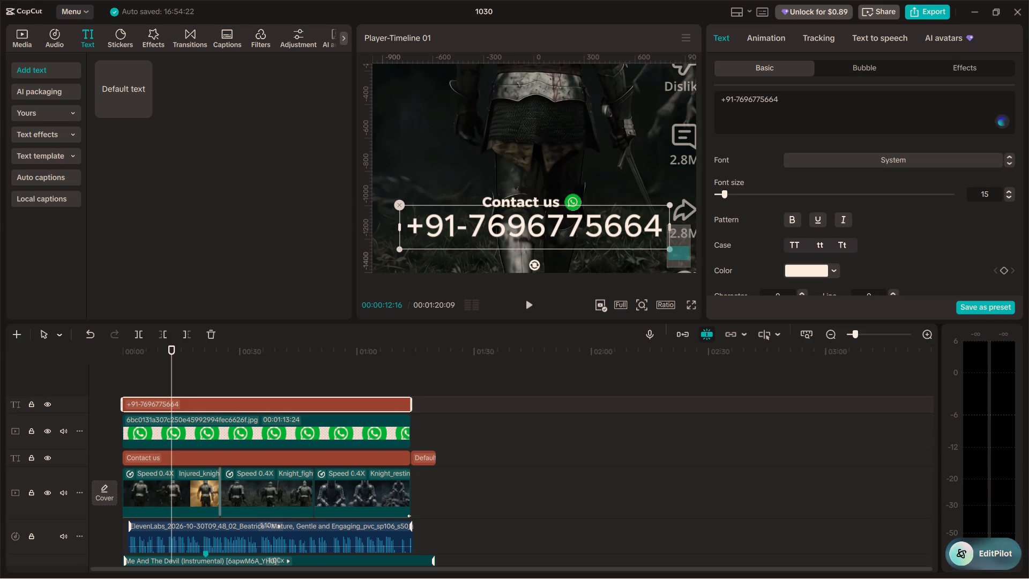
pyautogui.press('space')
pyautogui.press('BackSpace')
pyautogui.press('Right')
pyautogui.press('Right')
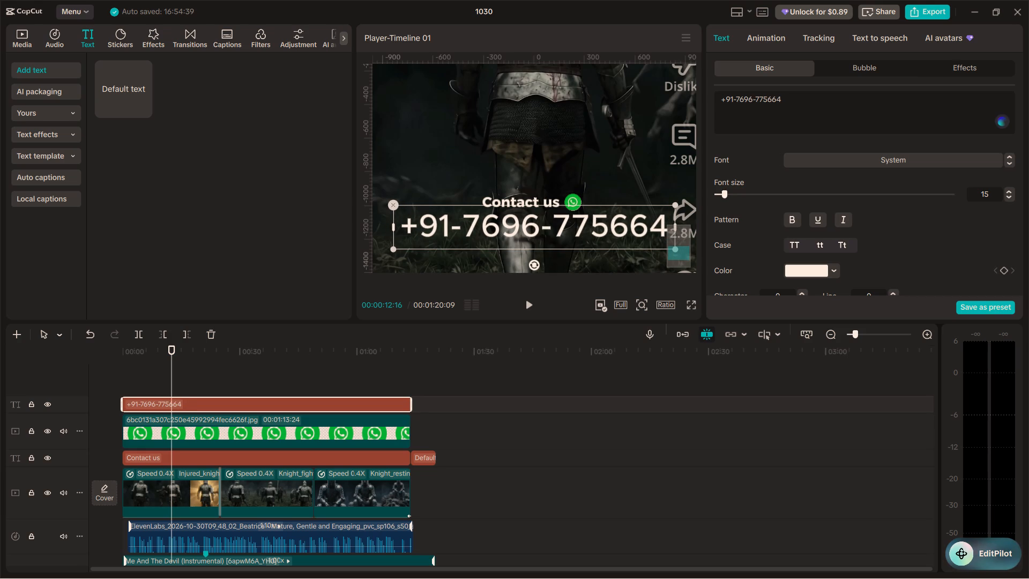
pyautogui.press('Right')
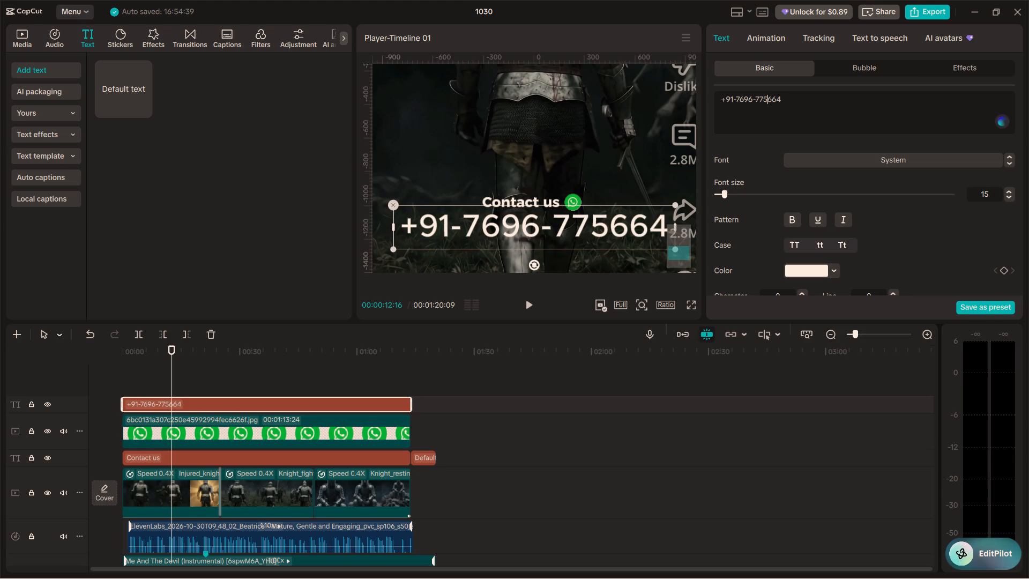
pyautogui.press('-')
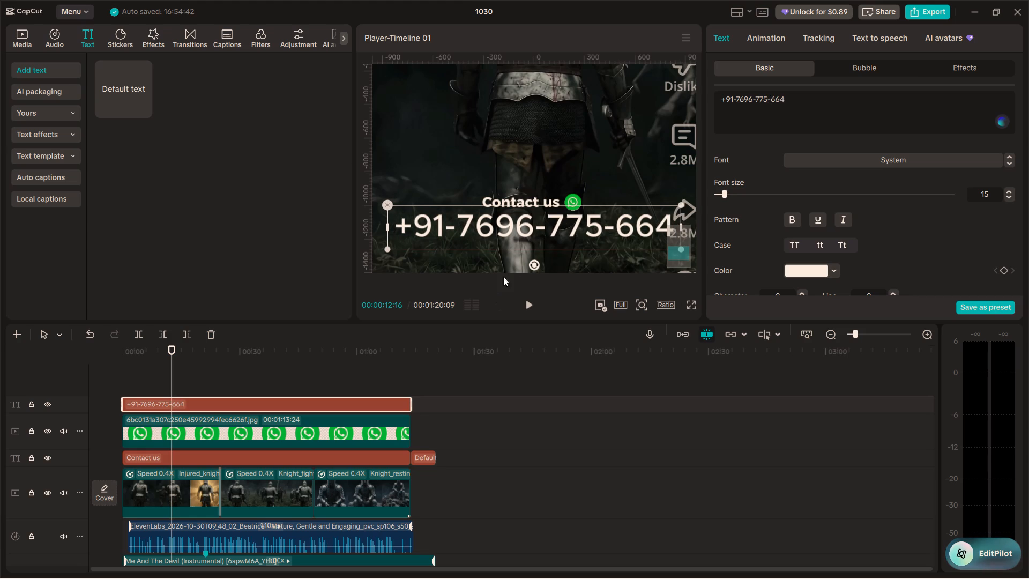
# Scale down the phone number overlay beneath the "Contact us" line so it clears the side icons in the frame.
pyautogui.moveTo(677, 209); pyautogui.dragTo(630, 219)
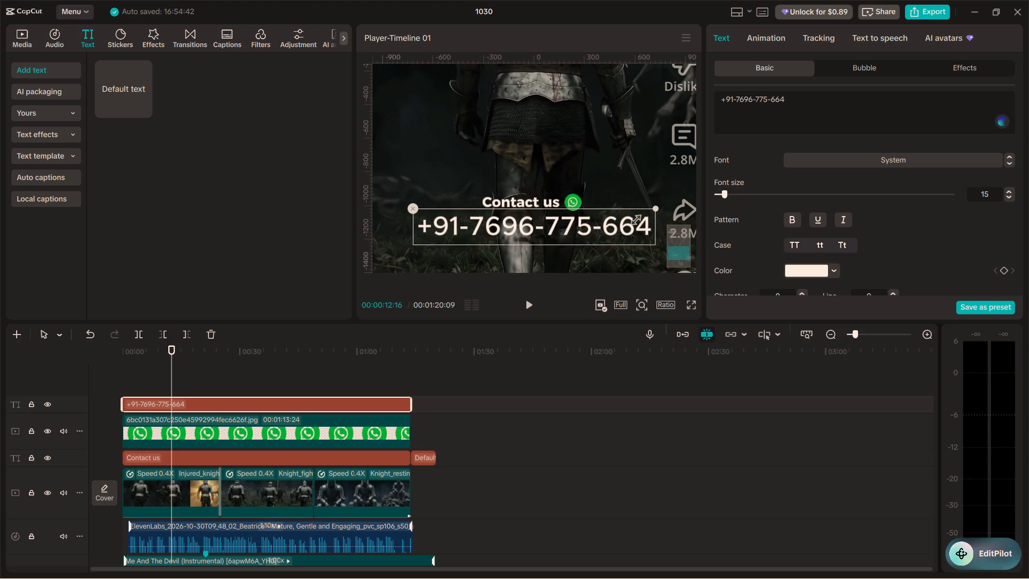
# Shrink the phone number text in the frame and set its font to Montserrat.
pyautogui.moveTo(630, 219); pyautogui.dragTo(571, 234)
pyautogui.click(1010, 164)
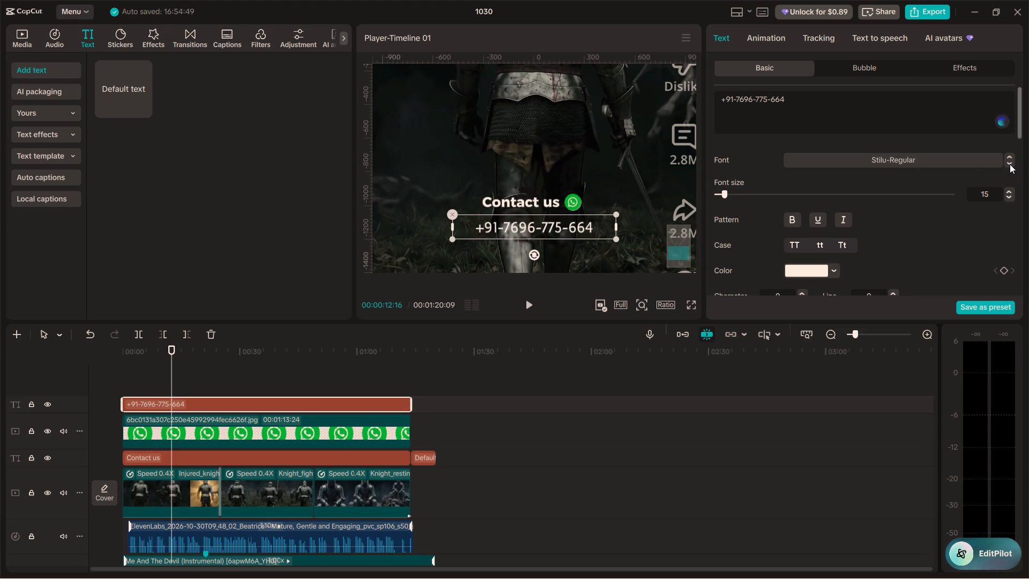
pyautogui.click(1010, 164)
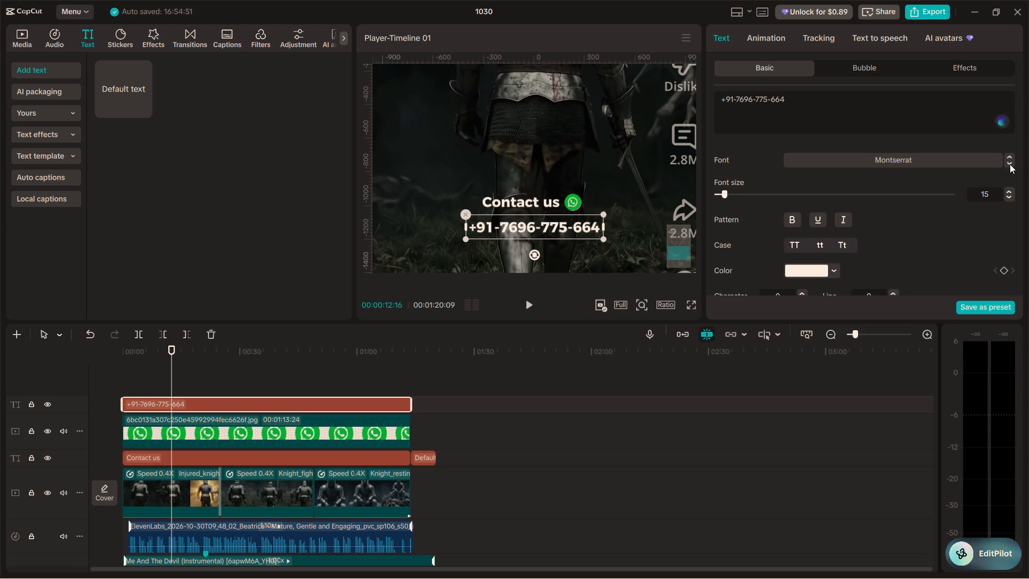
pyautogui.click(1009, 164)
pyautogui.click(1009, 164)
# Nudge the phone number text up so it sits close beneath the "Contact us" line and WhatsApp logo.
pyautogui.moveTo(538, 227); pyautogui.dragTo(532, 222)
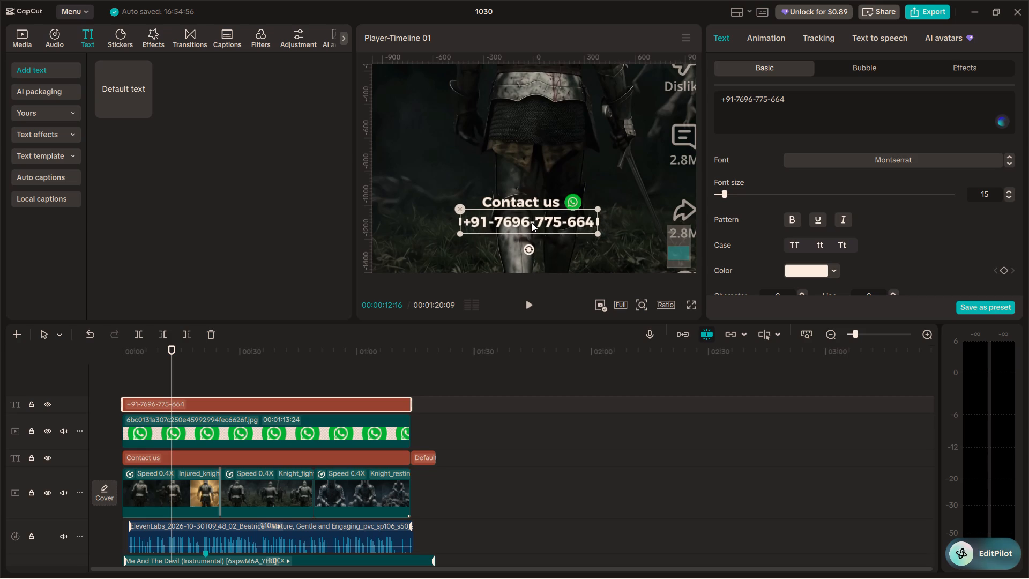
pyautogui.moveTo(532, 222); pyautogui.dragTo(527, 222)
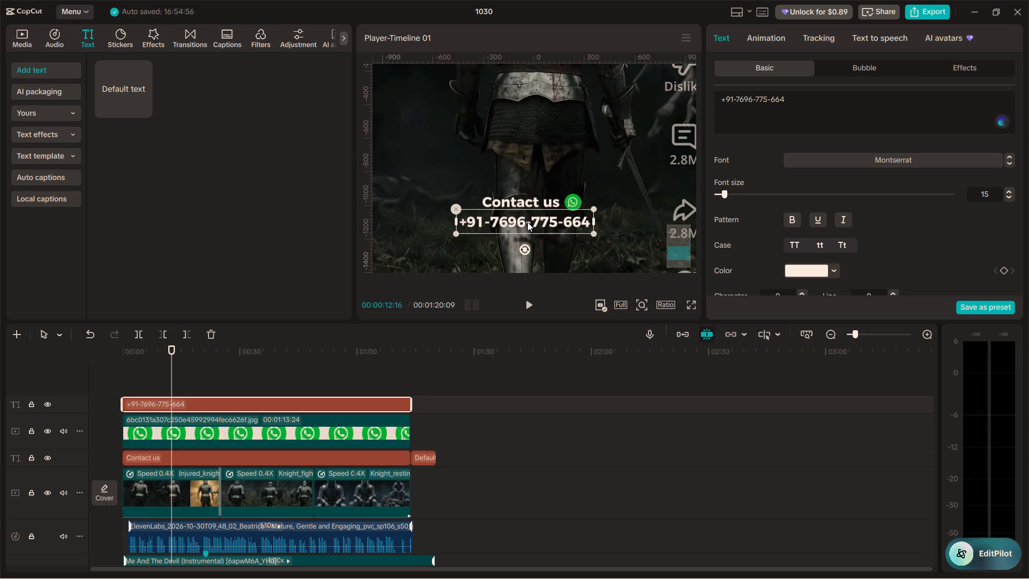
pyautogui.moveTo(527, 222); pyautogui.dragTo(534, 222)
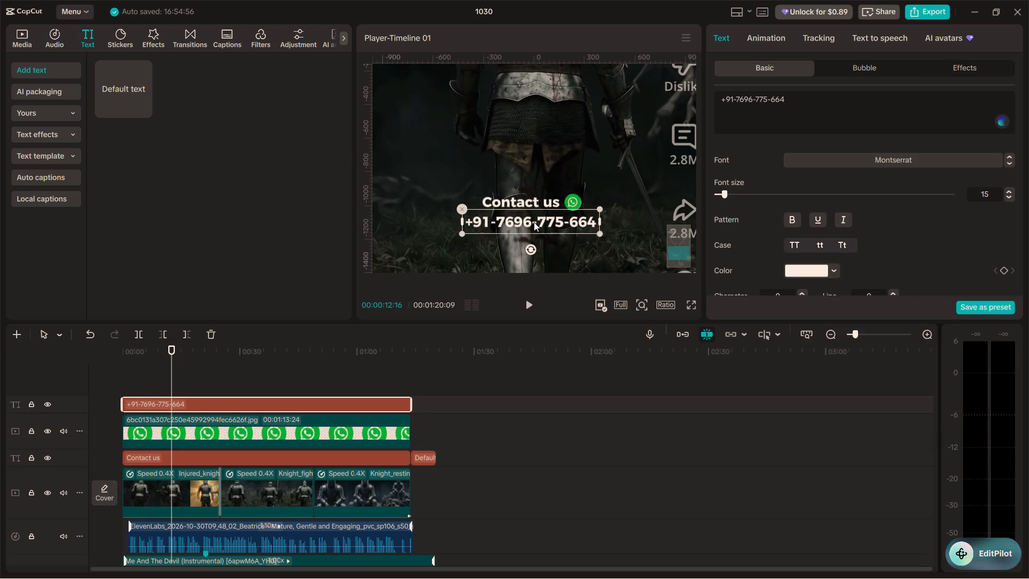
pyautogui.moveTo(534, 222); pyautogui.dragTo(531, 219)
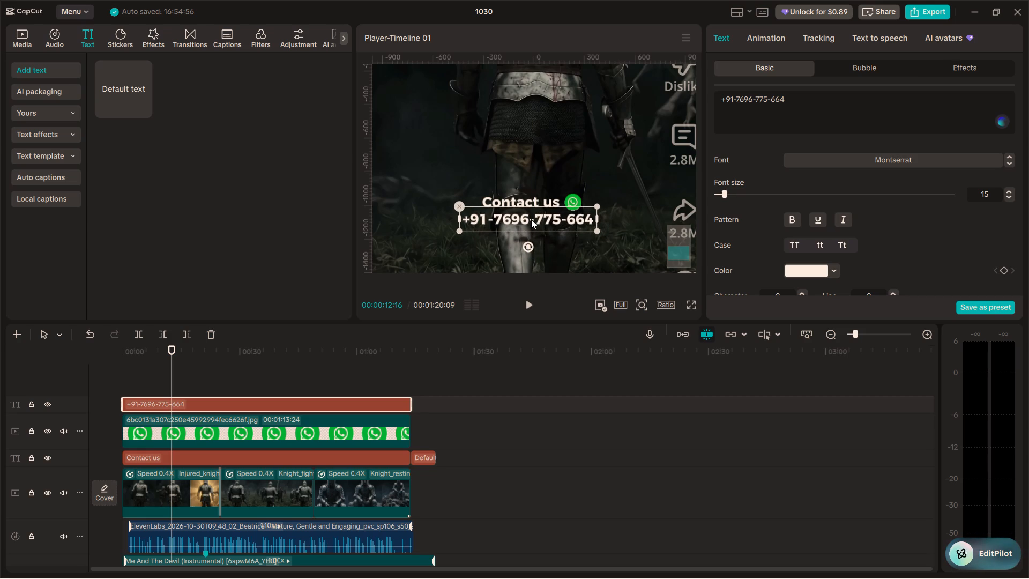
pyautogui.moveTo(531, 219); pyautogui.dragTo(530, 219)
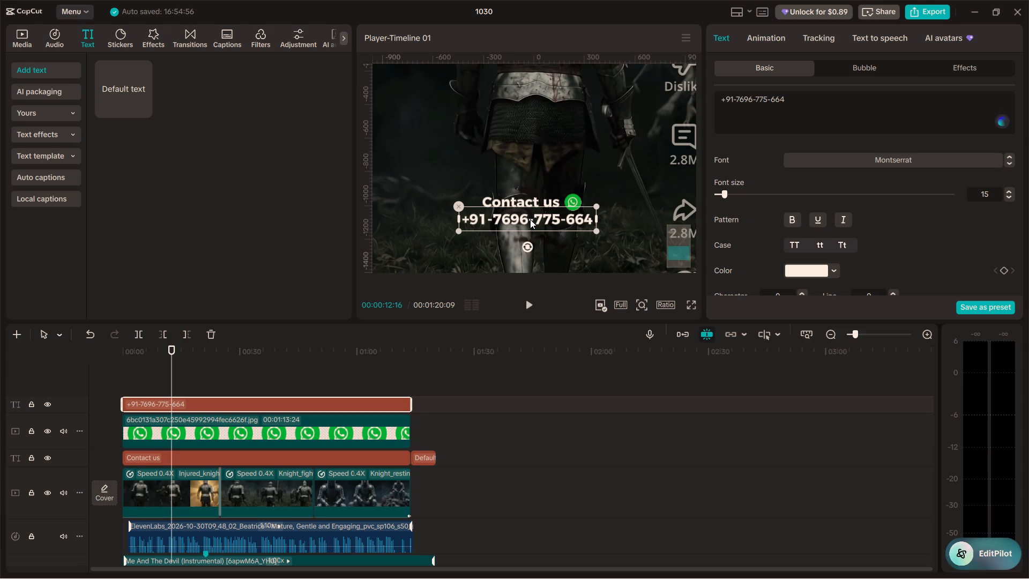
# Shift the "Contact us" and phone number texts together slightly to the right so they sit centred in the frame.
pyautogui.keyDown('ctrl'); pyautogui.click(381, 457); pyautogui.keyUp('ctrl')
pyautogui.moveTo(540, 214); pyautogui.dragTo(549, 214)
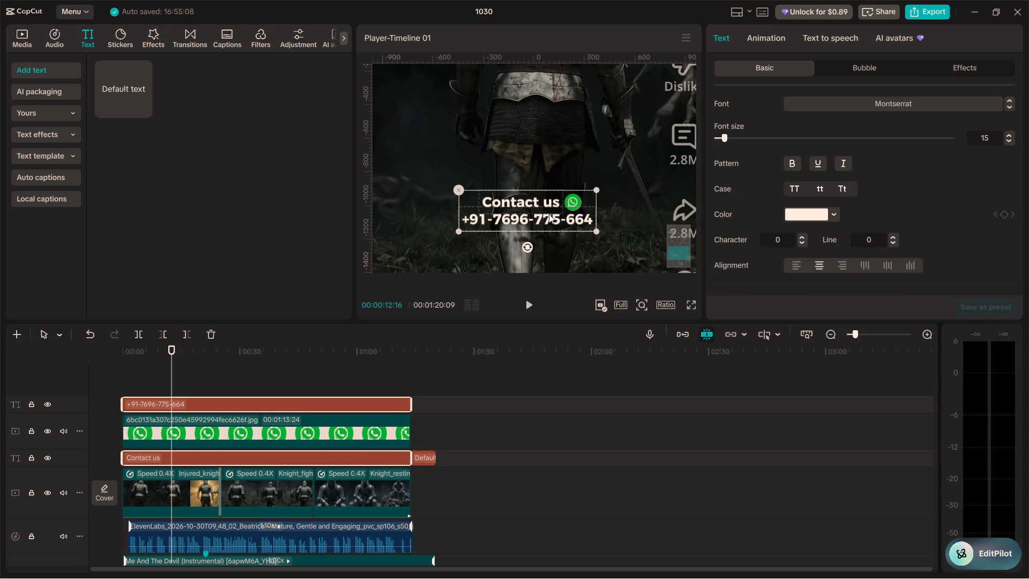
pyautogui.moveTo(549, 214); pyautogui.dragTo(562, 214)
pyautogui.moveTo(533, 211); pyautogui.dragTo(548, 212)
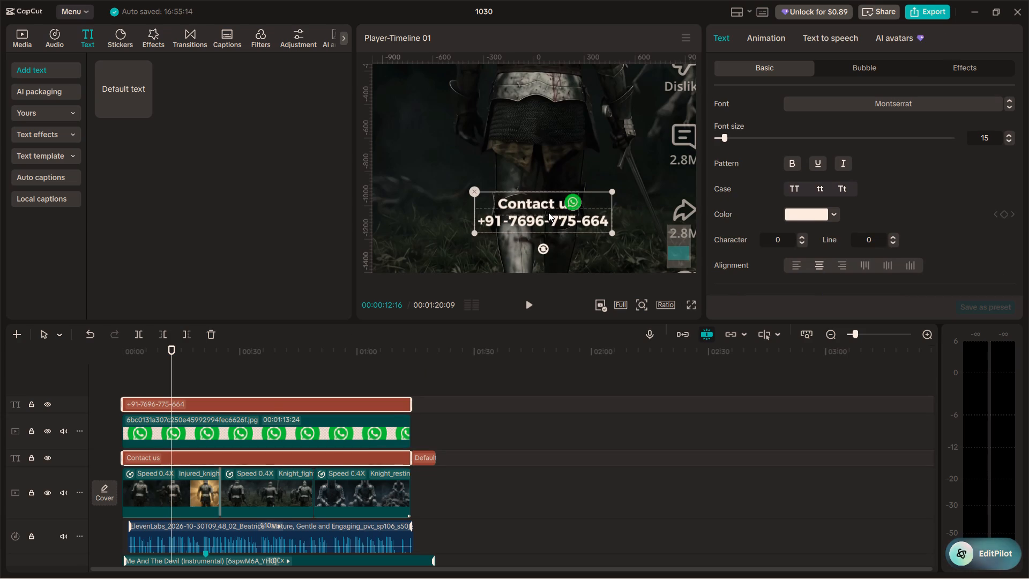
pyautogui.moveTo(548, 212); pyautogui.dragTo(538, 211)
pyautogui.click(541, 215)
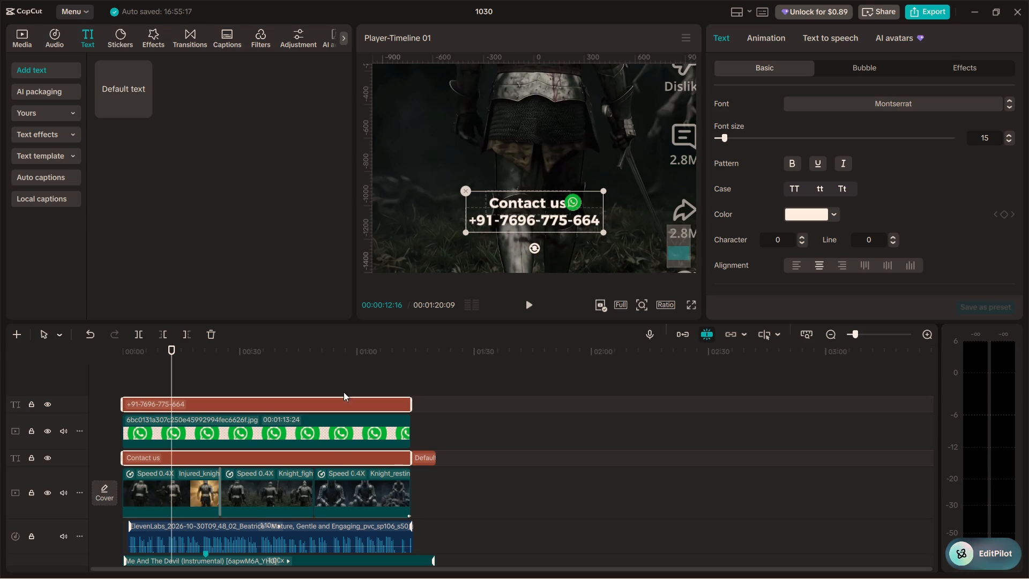
# Move the WhatsApp logo to sit just right of the "Contact us" text, level with that line.
pyautogui.click(331, 434)
pyautogui.moveTo(575, 203); pyautogui.dragTo(585, 207)
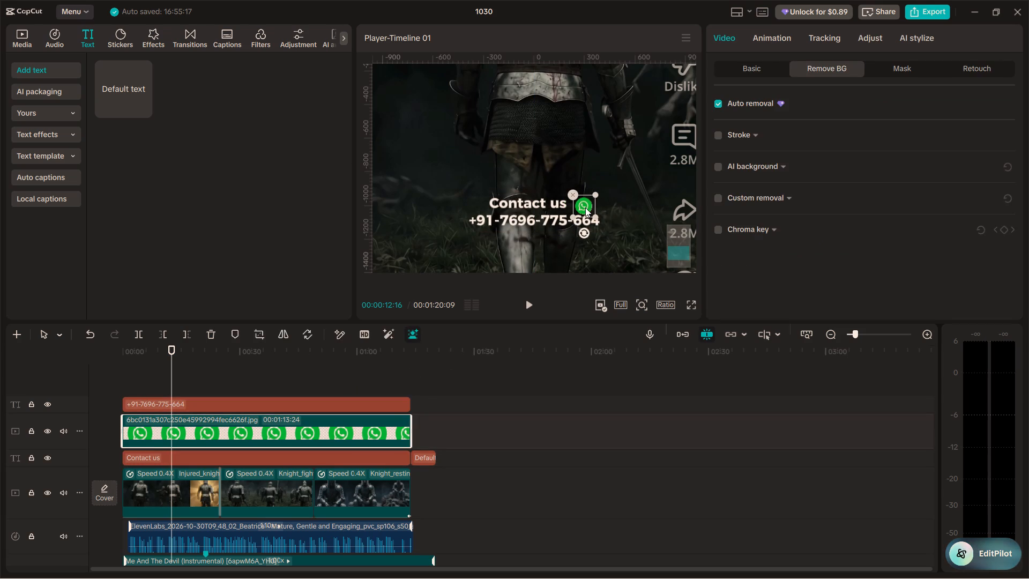
pyautogui.moveTo(585, 207); pyautogui.dragTo(580, 203)
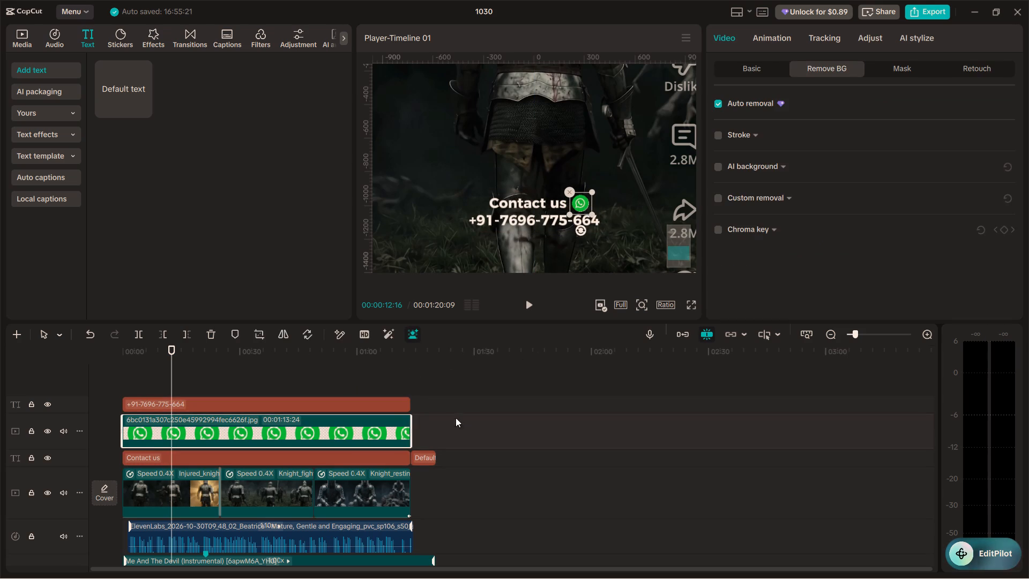
# Apply the black preset style with a white outline to the "Contact us" text.
pyautogui.click(329, 386)
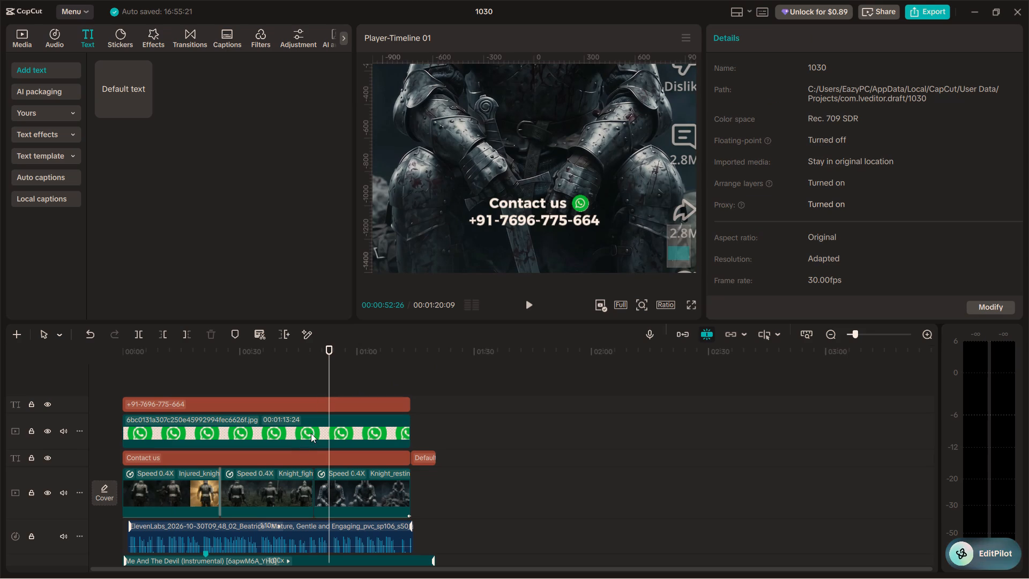
pyautogui.click(288, 461)
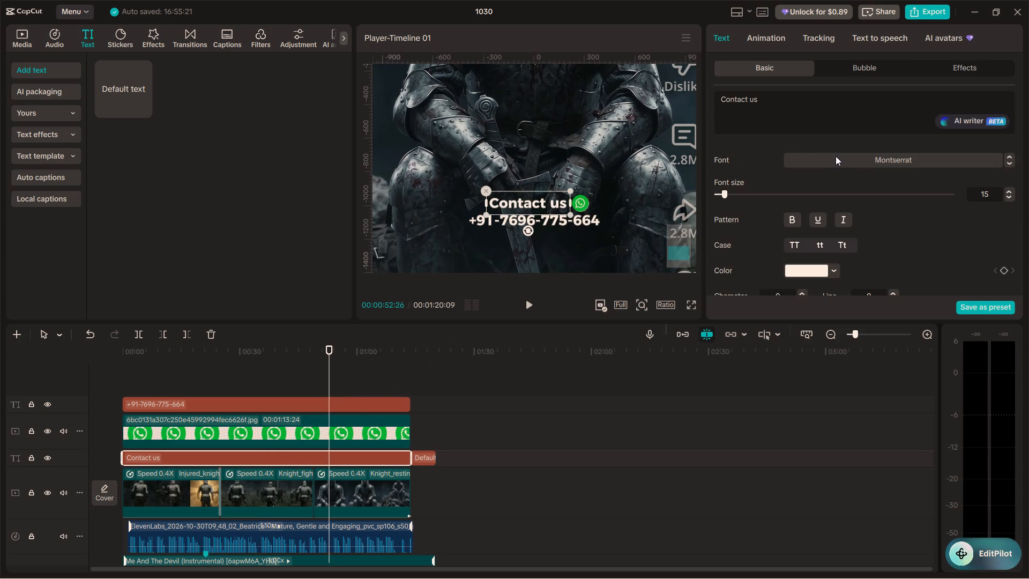
pyautogui.scroll(-3, 854, 207)
pyautogui.click(788, 208)
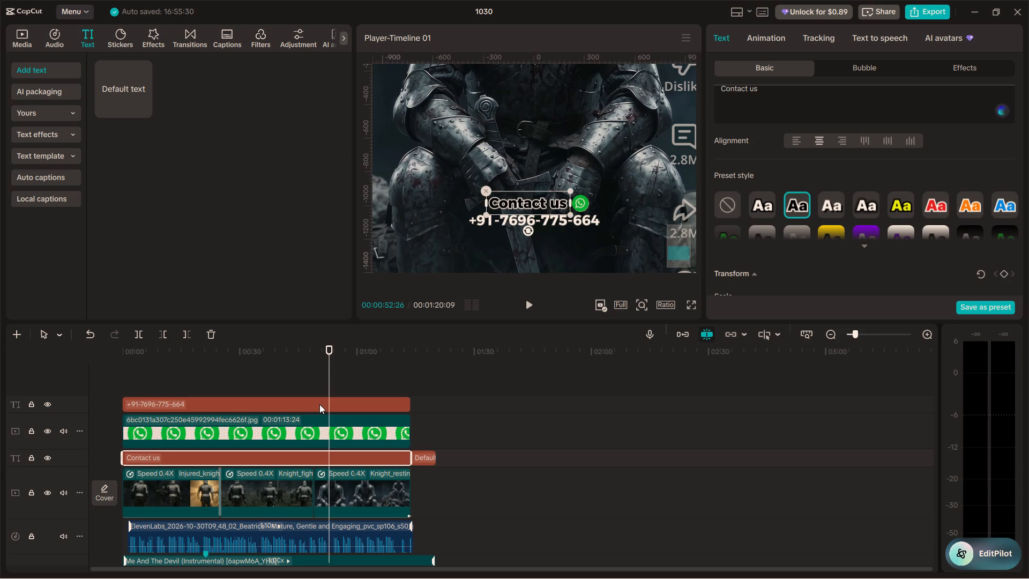
# Apply the white preset style with a black stroke to the phone number text.
pyautogui.click(319, 404)
pyautogui.click(770, 196)
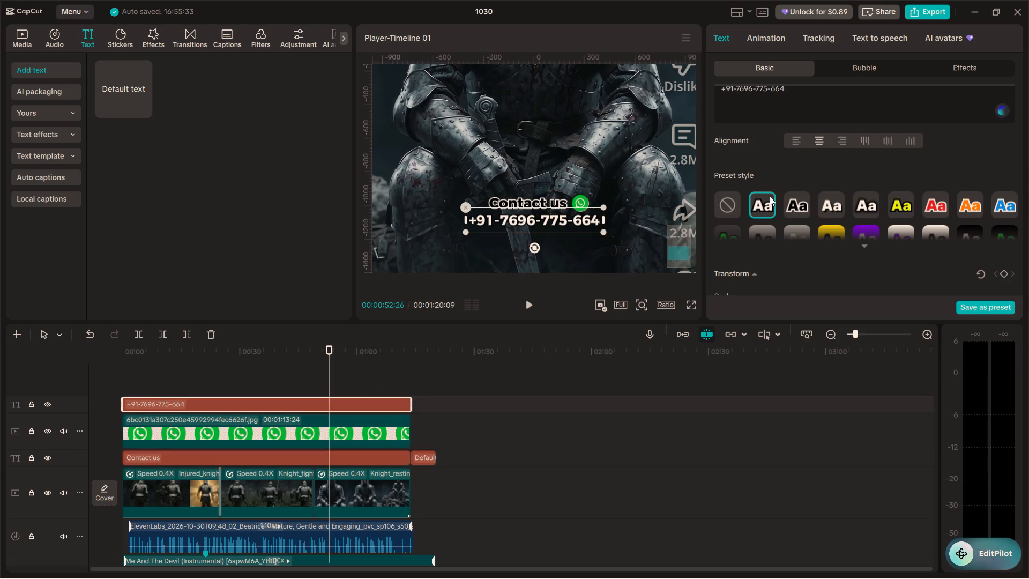
pyautogui.scroll(-6, 846, 188)
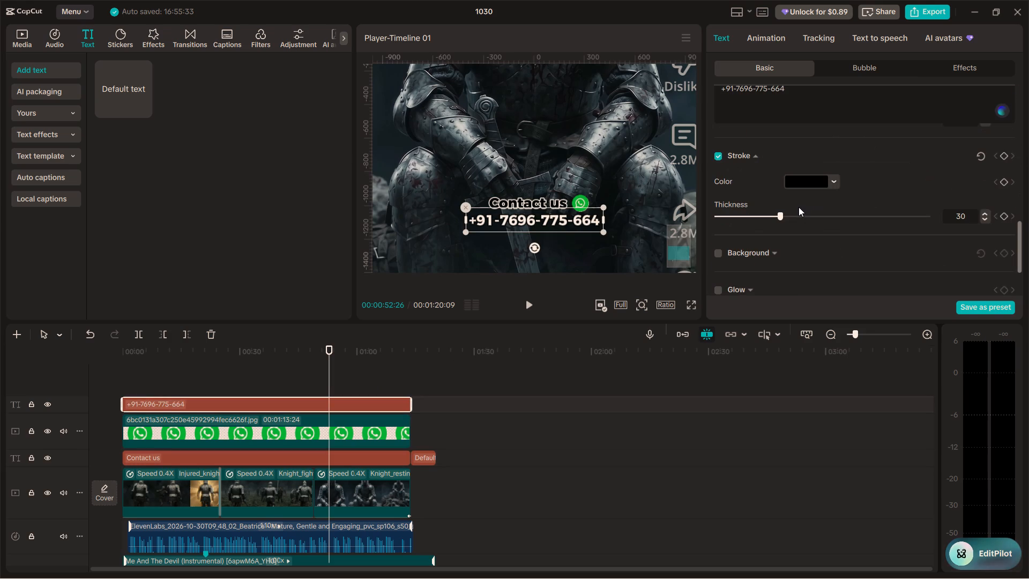
pyautogui.scroll(-4, 799, 207)
pyautogui.scroll(15, 799, 207)
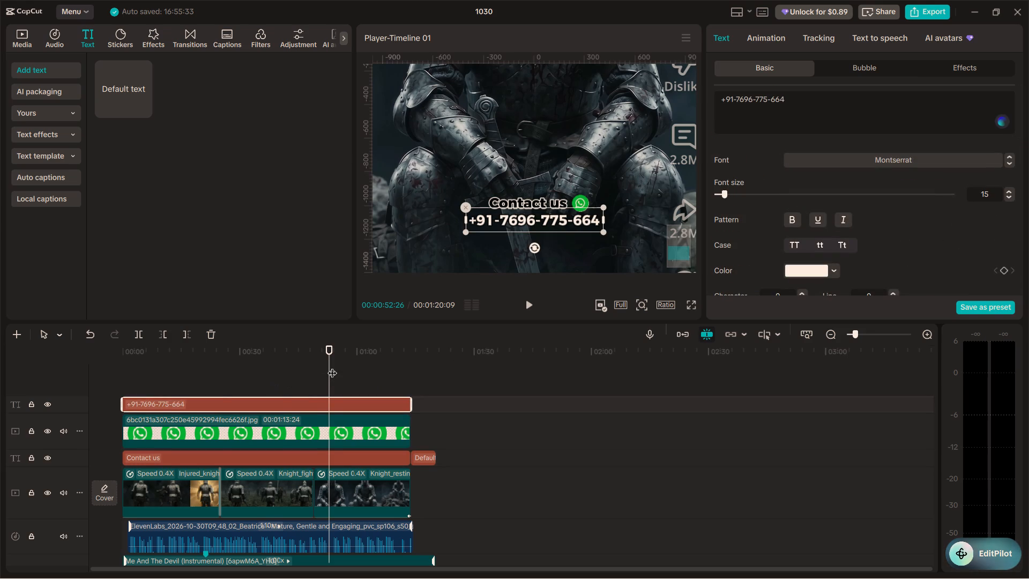
# Play the video full screen from the beginning to review the contact overlay, and return to the editor.
pyautogui.moveTo(330, 364); pyautogui.dragTo(0, 398)
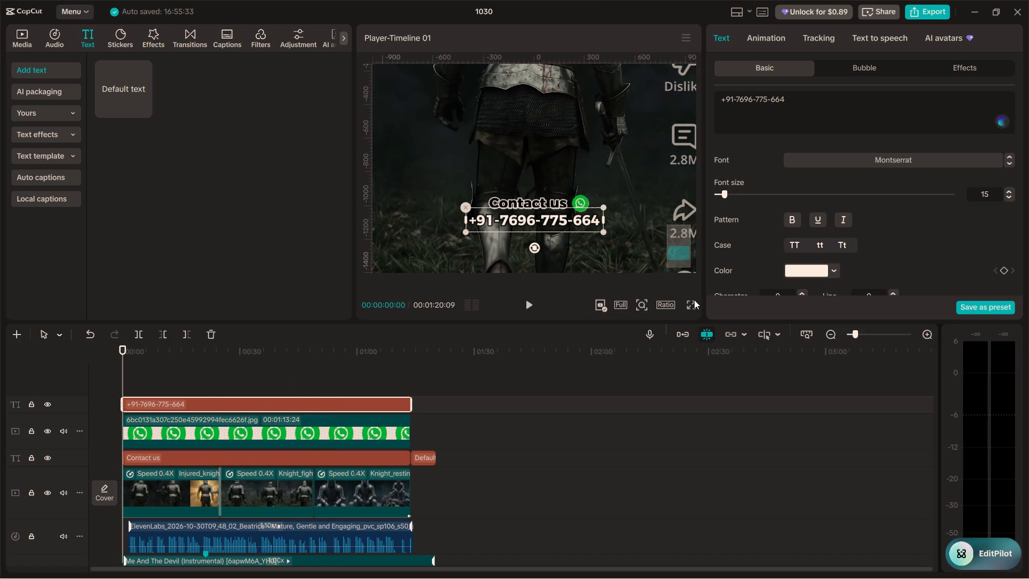
pyautogui.click(694, 300)
pyautogui.click(694, 300)
pyautogui.click(690, 307)
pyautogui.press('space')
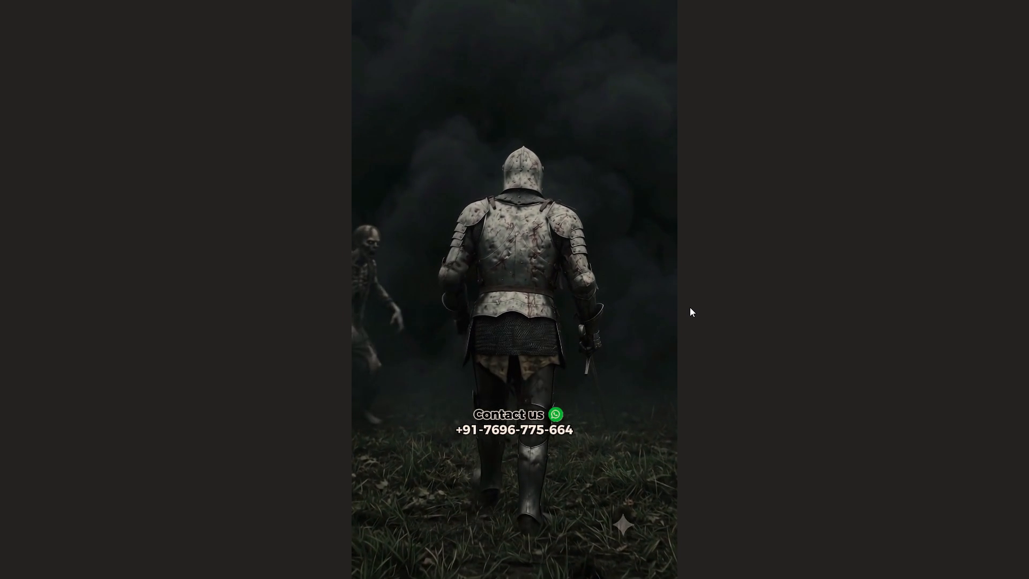
pyautogui.press('Escape')
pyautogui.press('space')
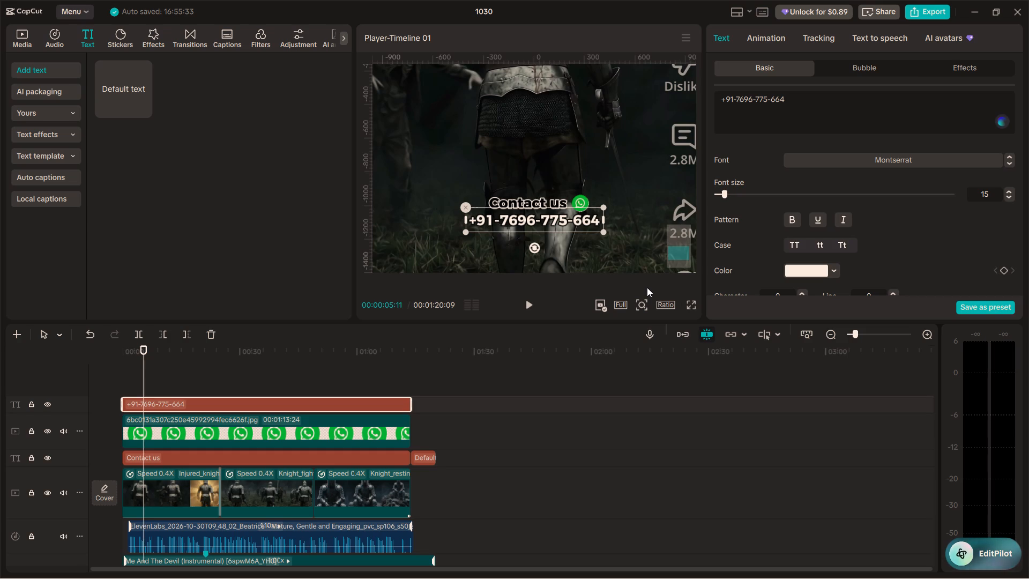
# Play the last seconds of the video and delete the leftover "Default text" clip after the "Contact us" clip.
pyautogui.click(421, 386)
pyautogui.moveTo(421, 386); pyautogui.dragTo(405, 384)
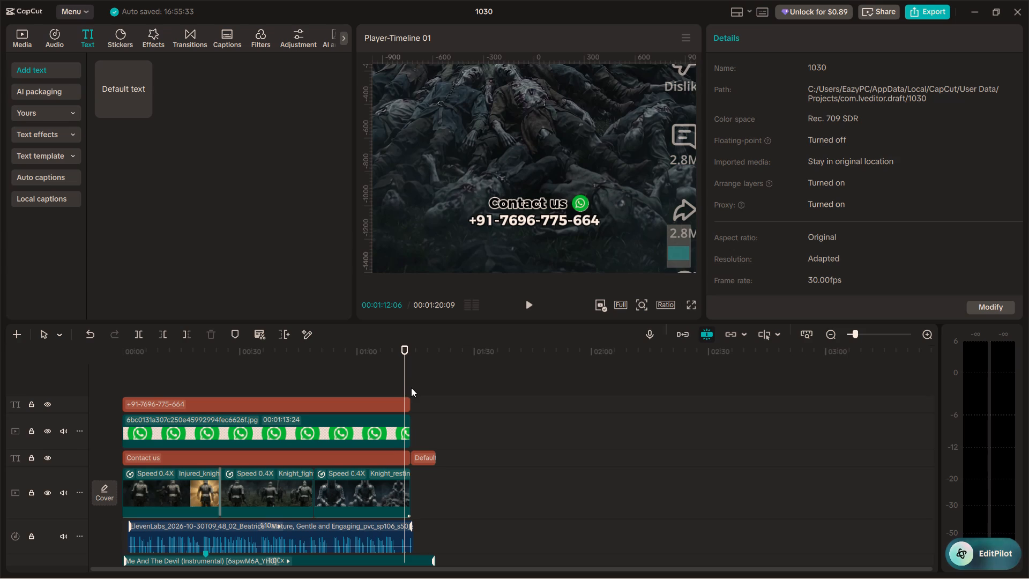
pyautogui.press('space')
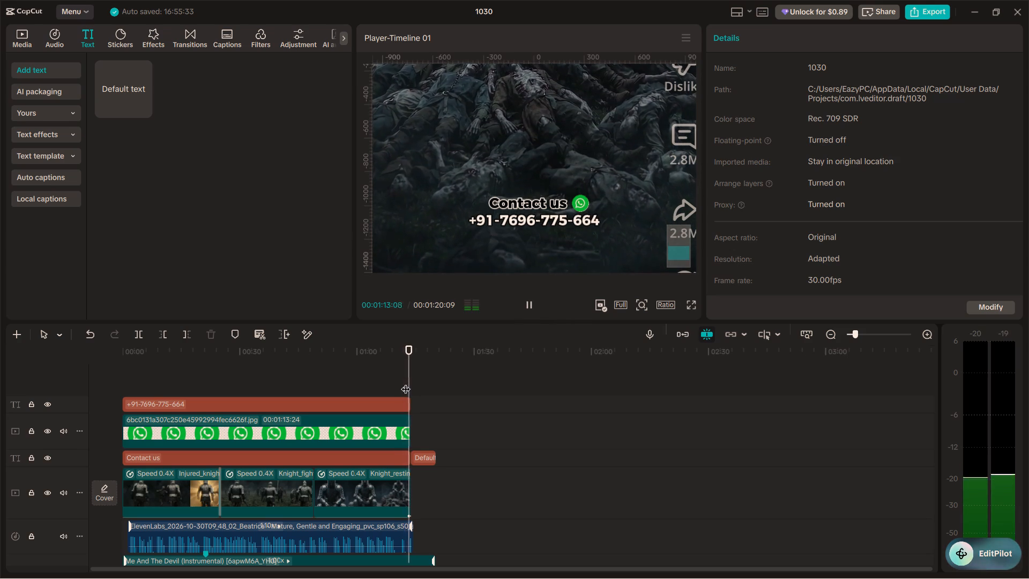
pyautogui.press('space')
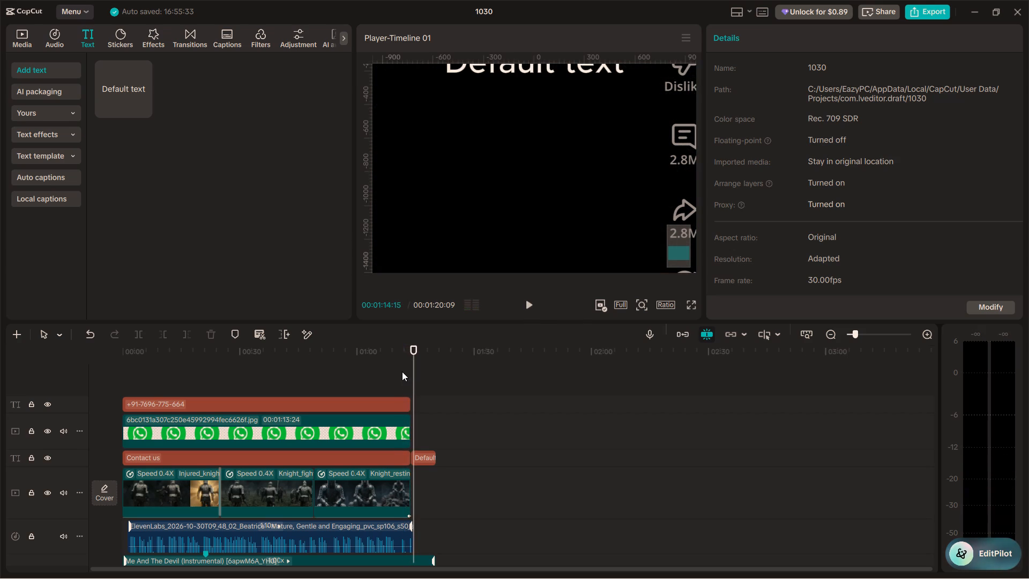
pyautogui.click(424, 457)
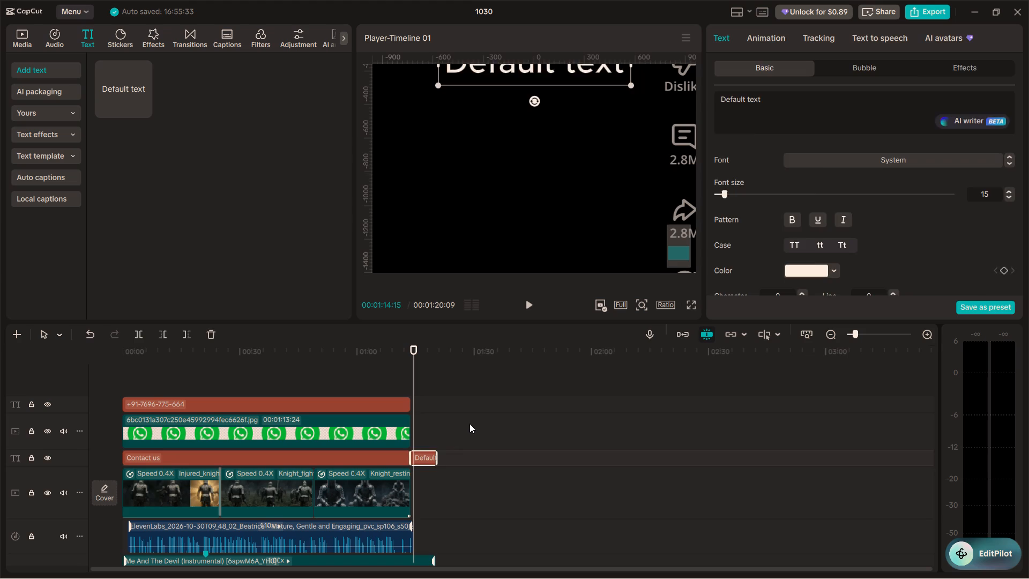
pyautogui.press('BackSpace')
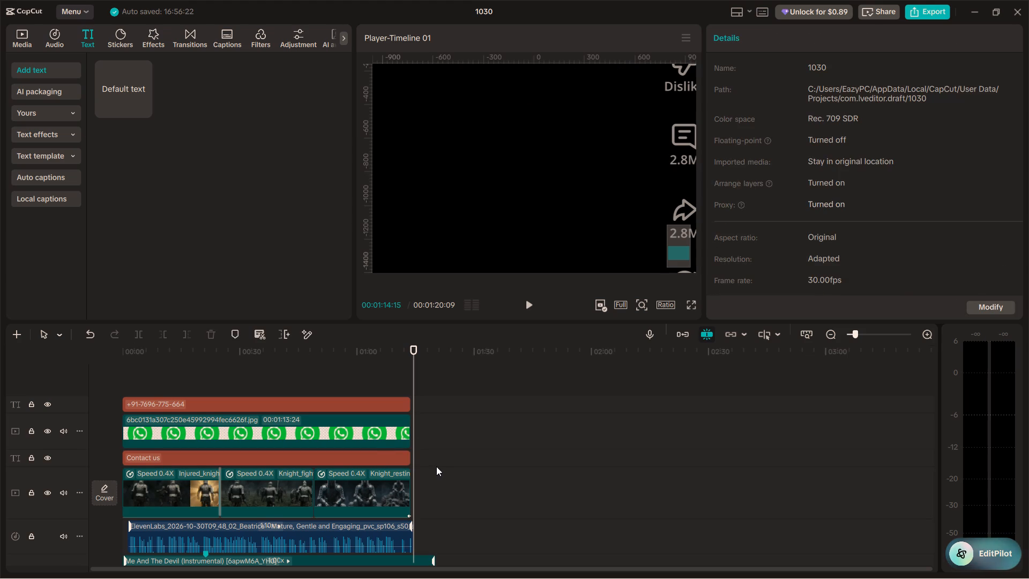
# Extend the phone number, WhatsApp logo and "Contact us" clips together to end at 00:01:20:09.
pyautogui.moveTo(429, 460); pyautogui.dragTo(409, 455)
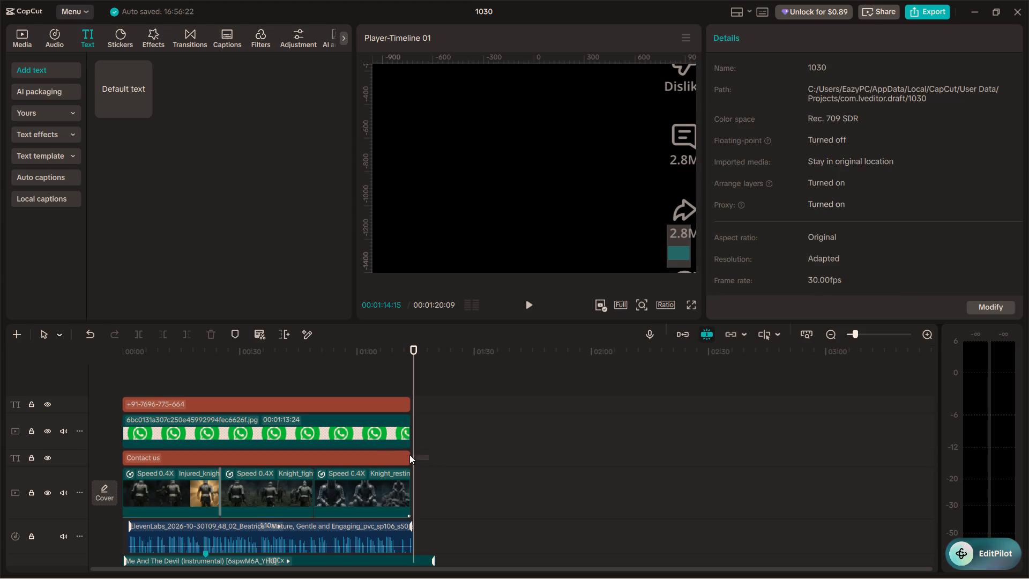
pyautogui.moveTo(409, 455); pyautogui.dragTo(379, 396)
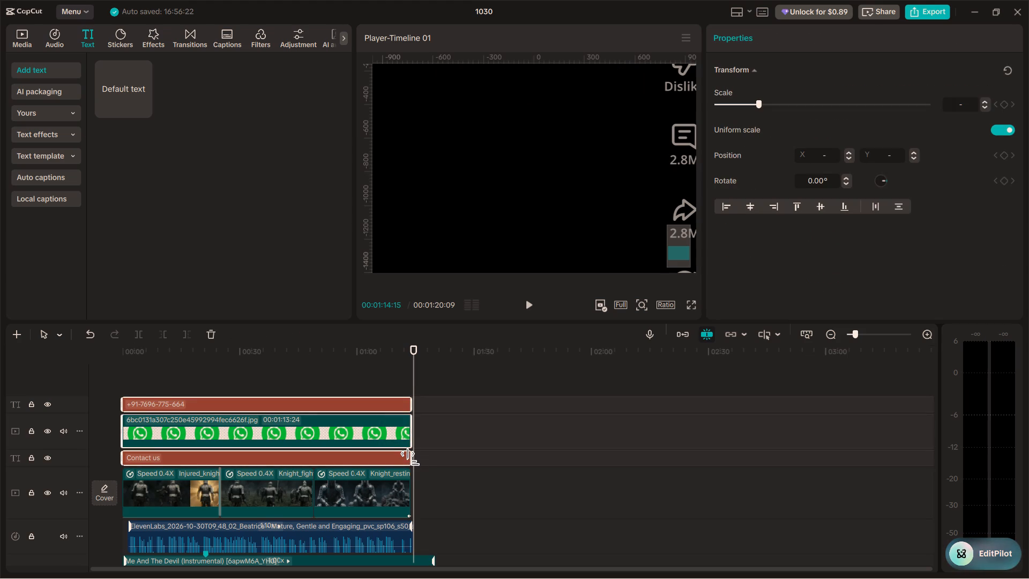
pyautogui.moveTo(412, 458); pyautogui.dragTo(436, 458)
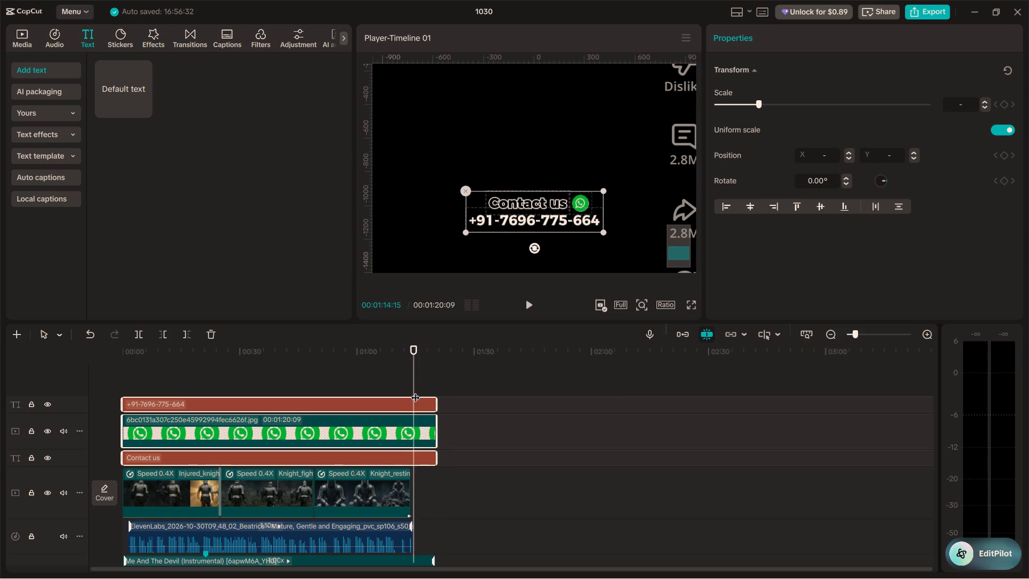
# Split the three selected contact overlay clips at 00:01:13:24, where the knight footage ends.
pyautogui.click(412, 385)
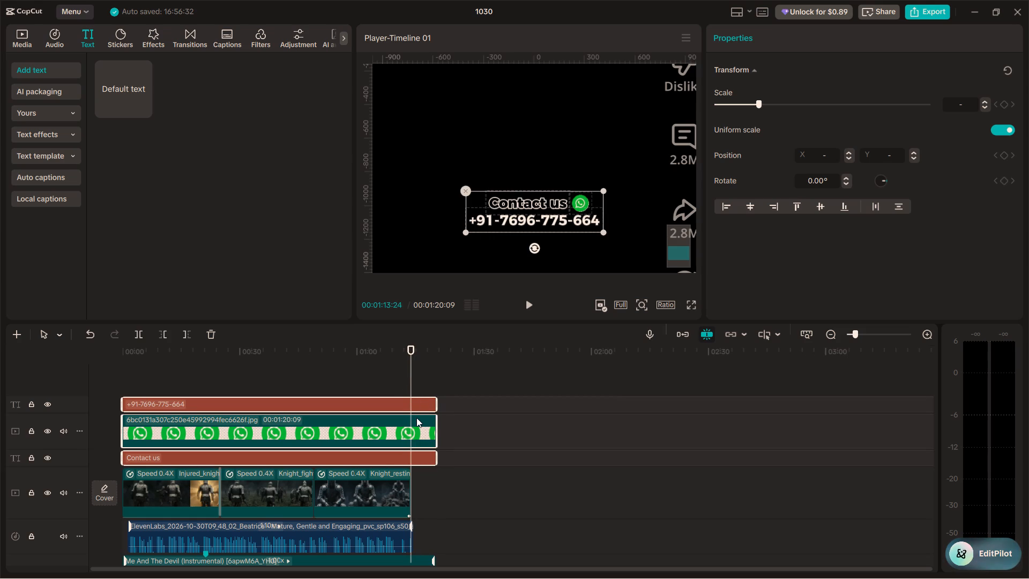
pyautogui.hotkey('ctrl', 'b')
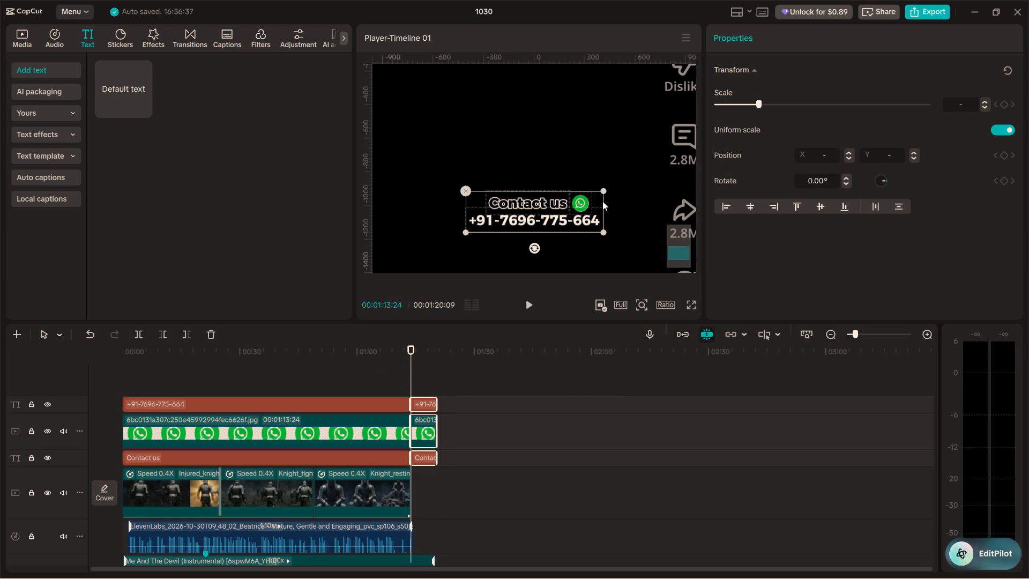
# Enlarge the contact overlay group of the black ending section and reposition it higher in the frame.
pyautogui.moveTo(602, 191); pyautogui.dragTo(628, 176)
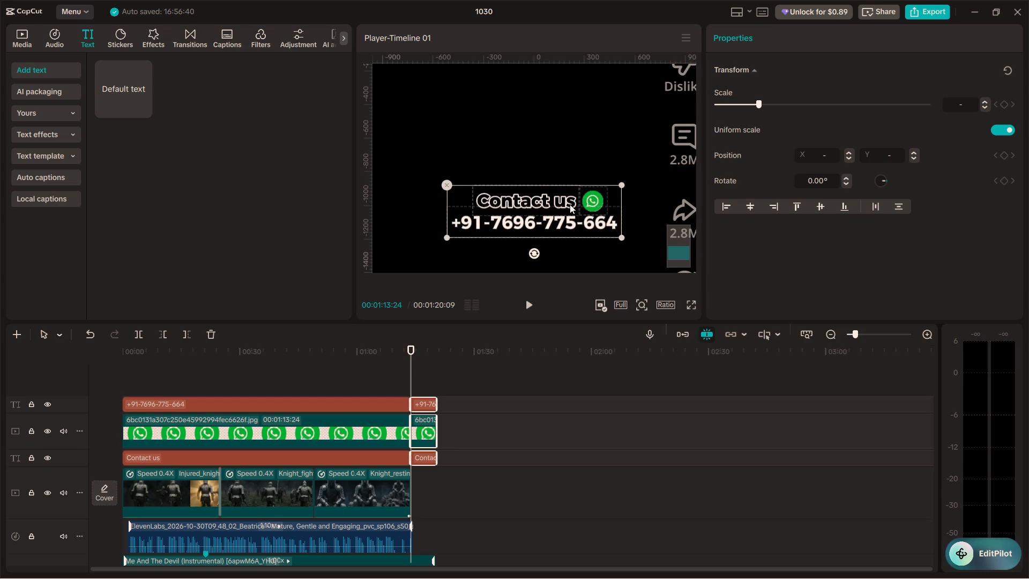
pyautogui.moveTo(568, 208); pyautogui.dragTo(567, 135)
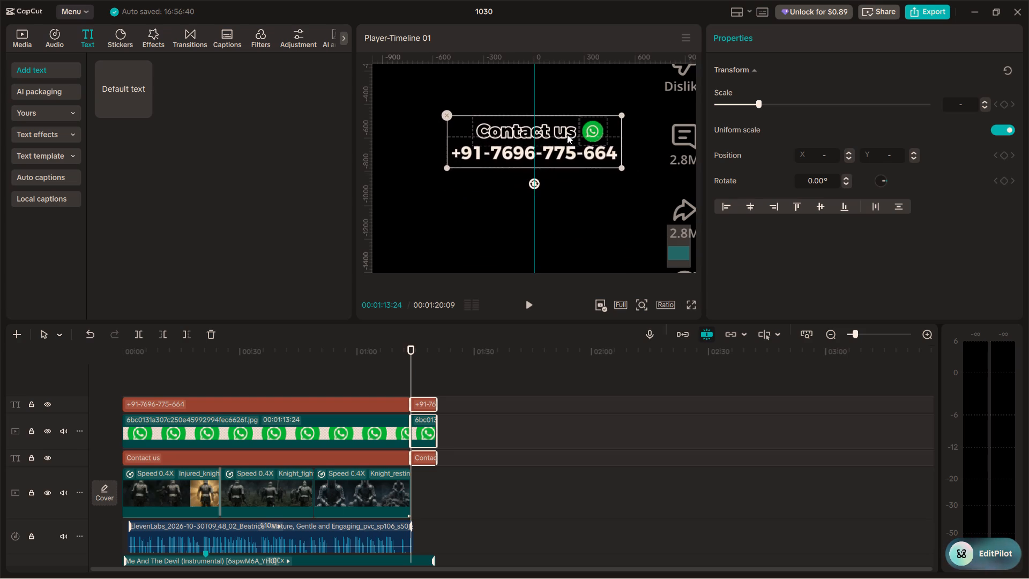
pyautogui.moveTo(567, 135); pyautogui.dragTo(566, 76)
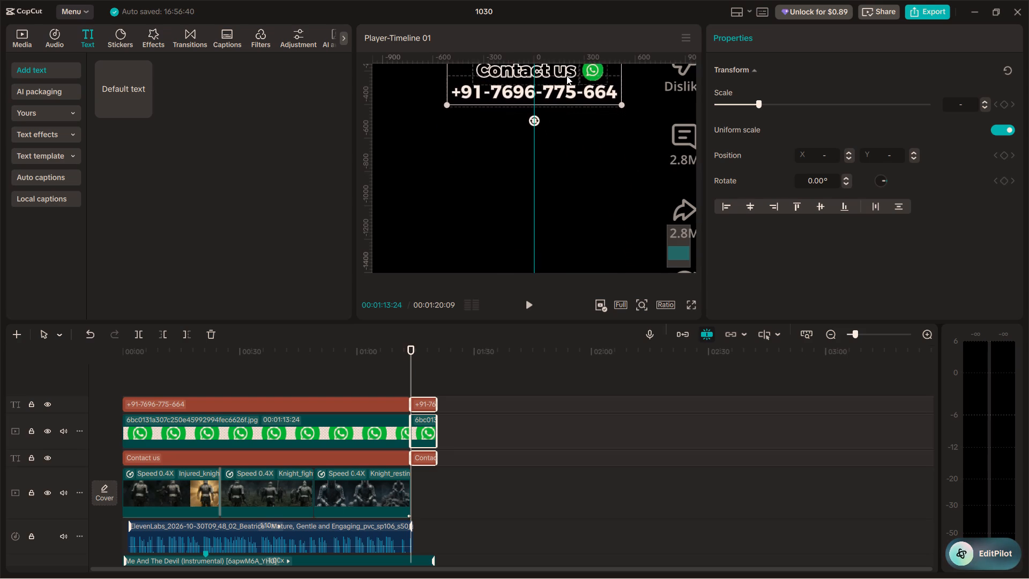
pyautogui.moveTo(566, 76); pyautogui.dragTo(572, 199)
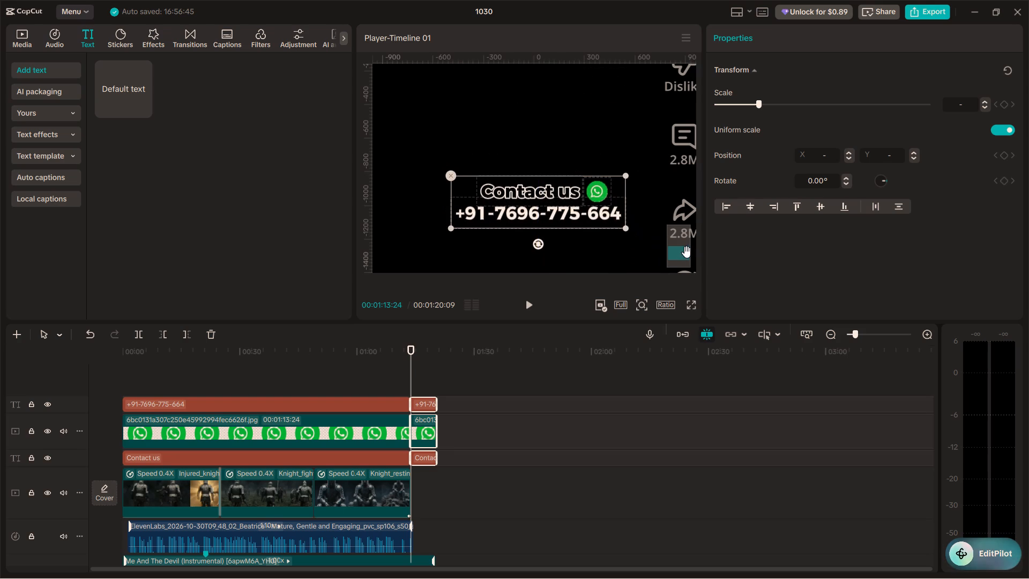
# Move the closing contact text and WhatsApp logo together to mid-frame, enlarge them to nearly frame width, and play the ending in full screen.
pyautogui.moveTo(685, 251); pyautogui.dragTo(680, 244)
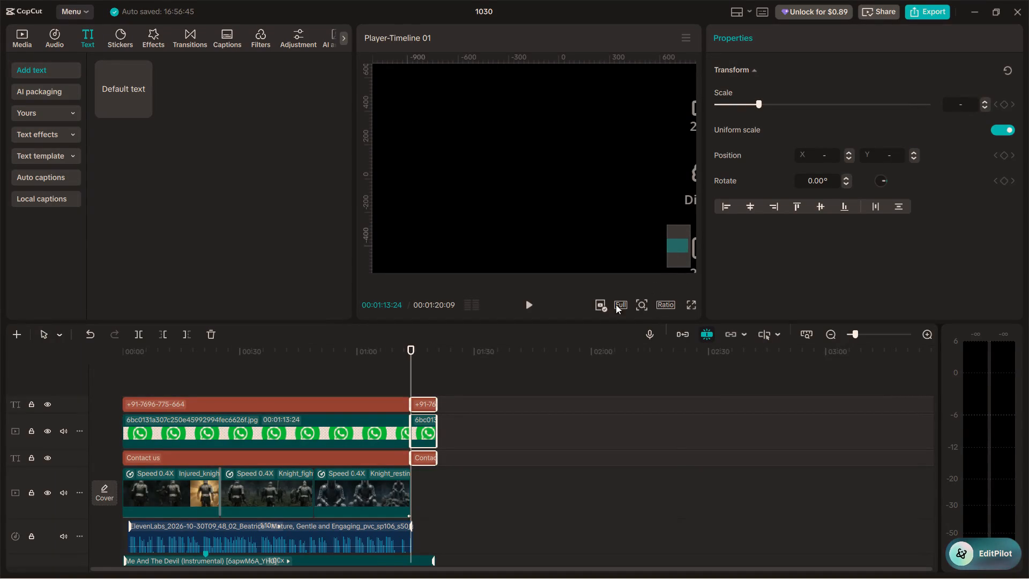
pyautogui.click(642, 302)
pyautogui.moveTo(650, 329); pyautogui.dragTo(620, 328)
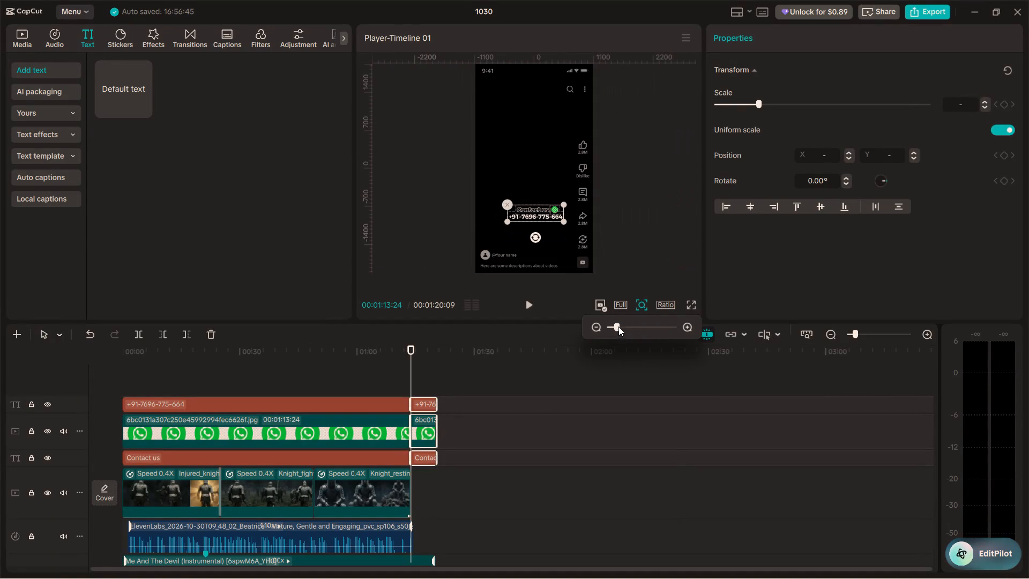
pyautogui.moveTo(536, 208); pyautogui.dragTo(533, 164)
pyautogui.moveTo(563, 160); pyautogui.dragTo(584, 147)
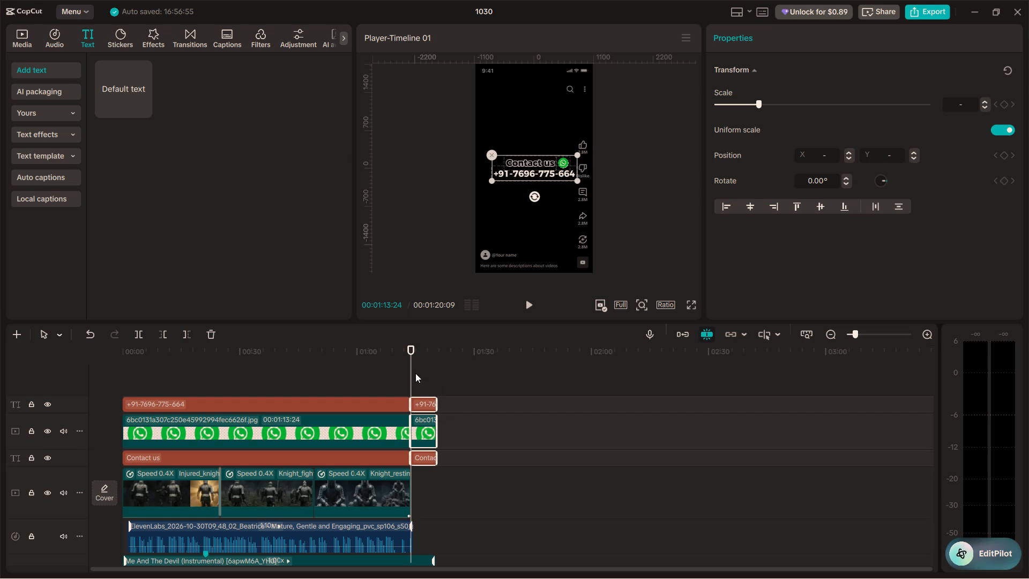
pyautogui.click(408, 370)
pyautogui.click(402, 370)
pyautogui.press('space')
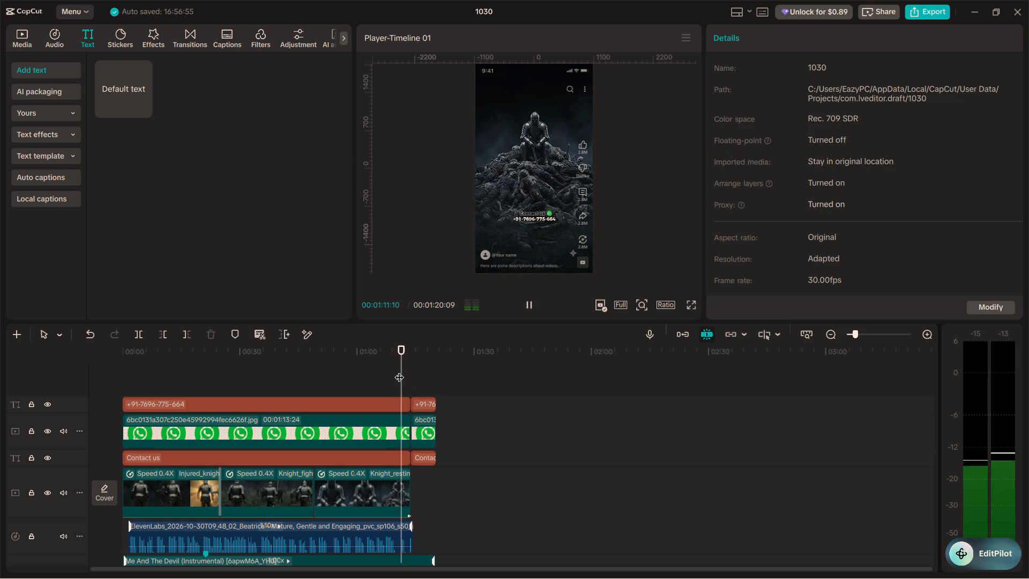
pyautogui.click(688, 305)
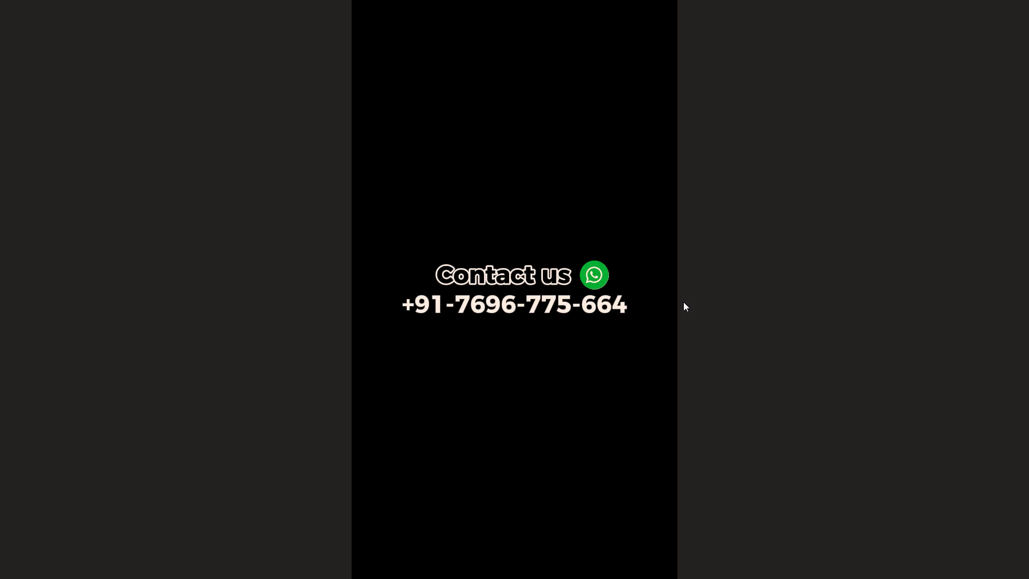
pyautogui.press('Escape')
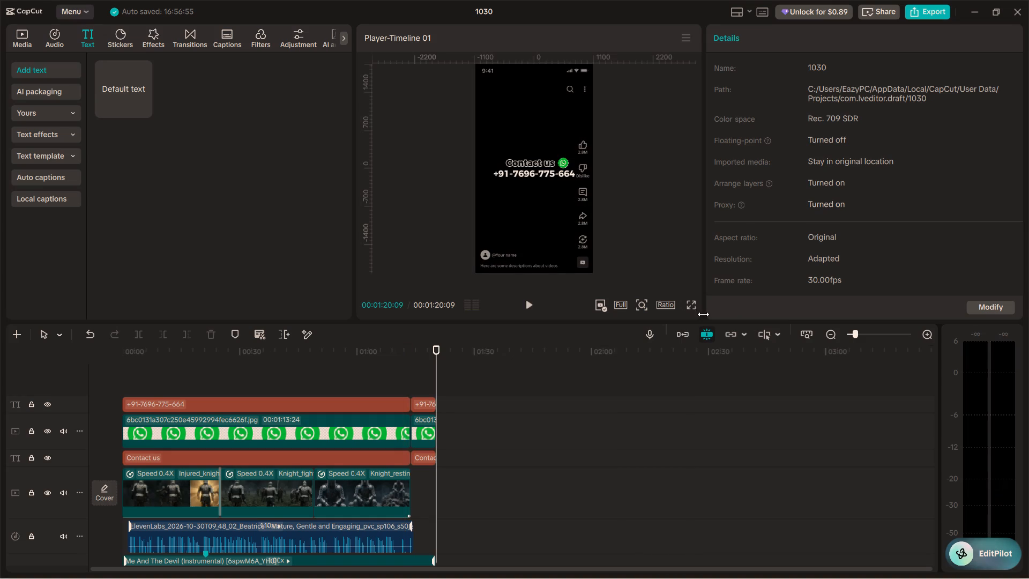
# Split the "Me And The Devil (Instrumental)" music clip where the last video clip ends.
pyautogui.click(398, 389)
pyautogui.scroll(-9, 413, 402)
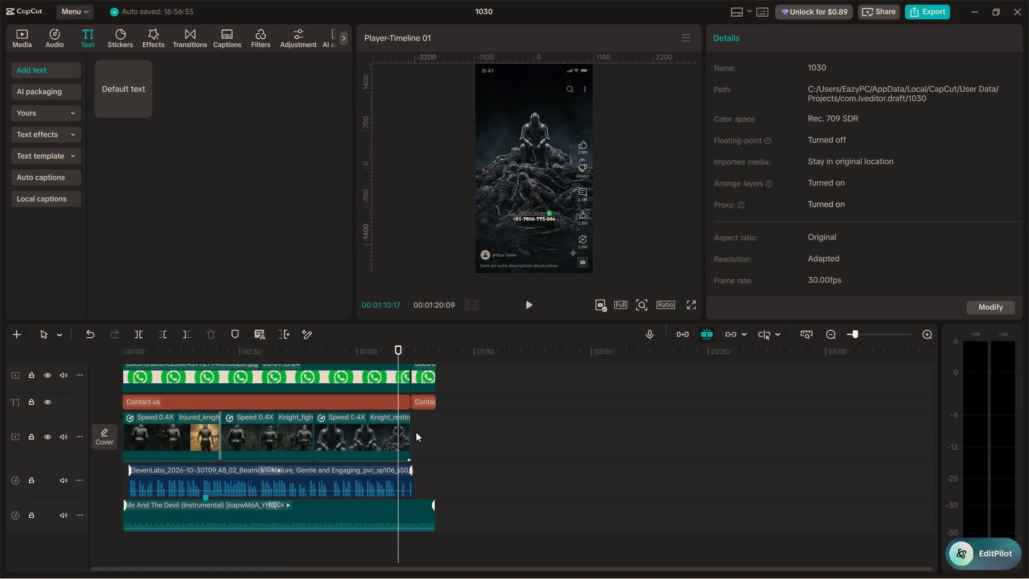
pyautogui.scroll(1, 416, 432)
pyautogui.scroll(-3, 416, 432)
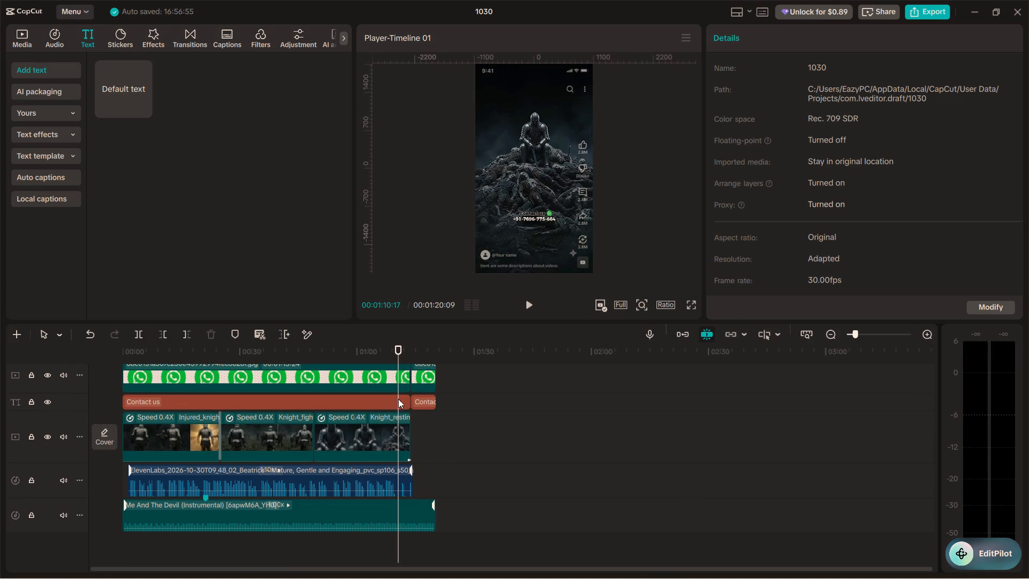
pyautogui.moveTo(398, 343); pyautogui.dragTo(405, 345)
pyautogui.moveTo(394, 355); pyautogui.dragTo(397, 355)
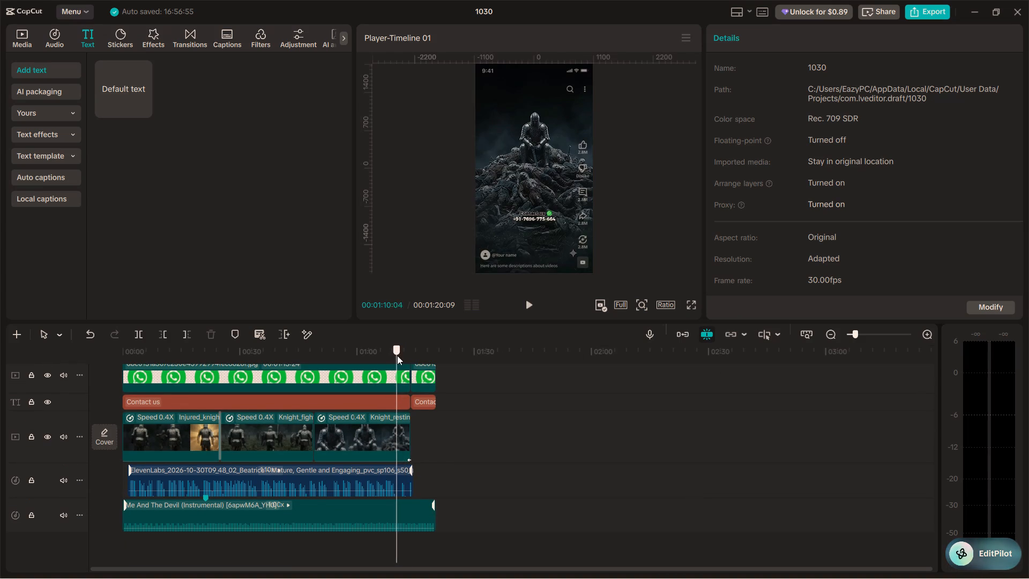
pyautogui.moveTo(397, 355); pyautogui.dragTo(408, 360)
pyautogui.click(417, 508)
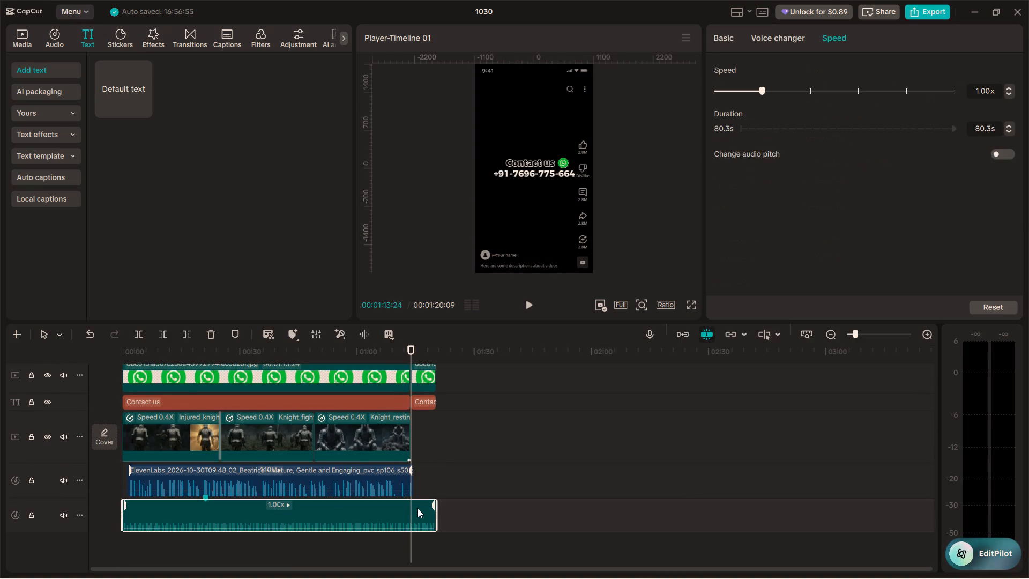
pyautogui.hotkey('ctrl', 'b')
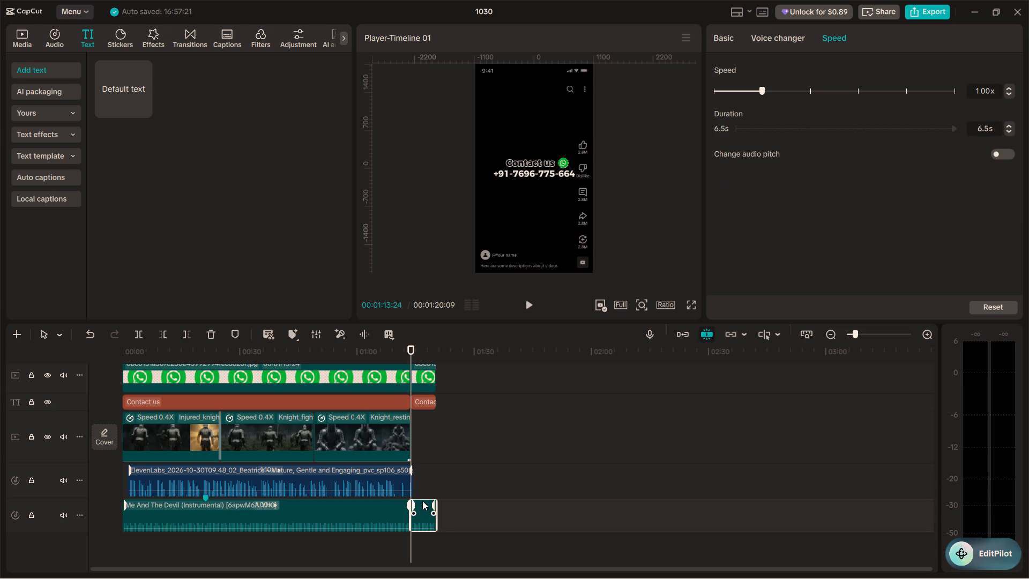
# Move the short closing piece of the music onto a new audio track below, keeping its start time.
pyautogui.moveTo(425, 506); pyautogui.dragTo(425, 483)
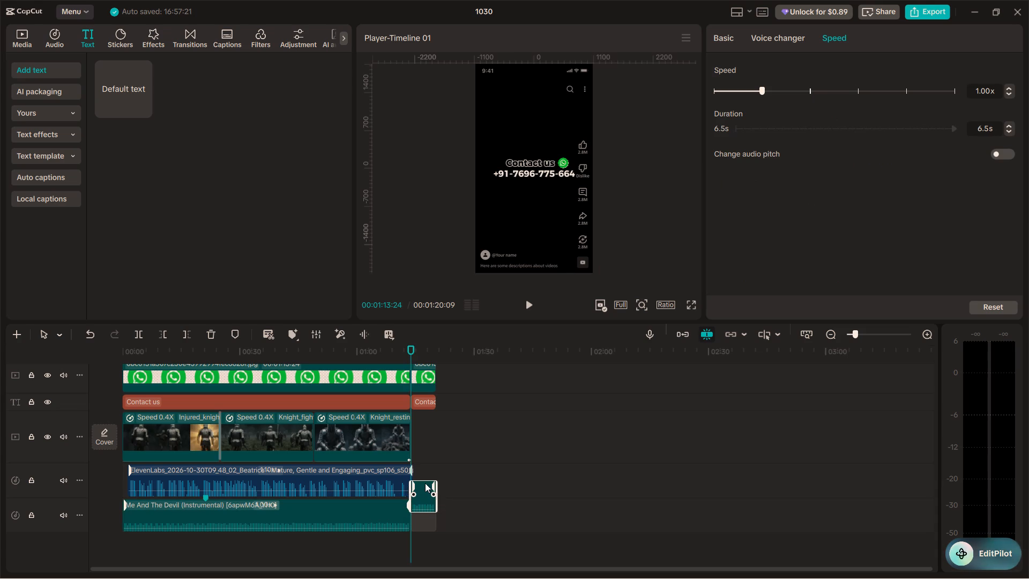
pyautogui.moveTo(425, 483); pyautogui.dragTo(425, 467)
pyautogui.moveTo(425, 517); pyautogui.dragTo(424, 548)
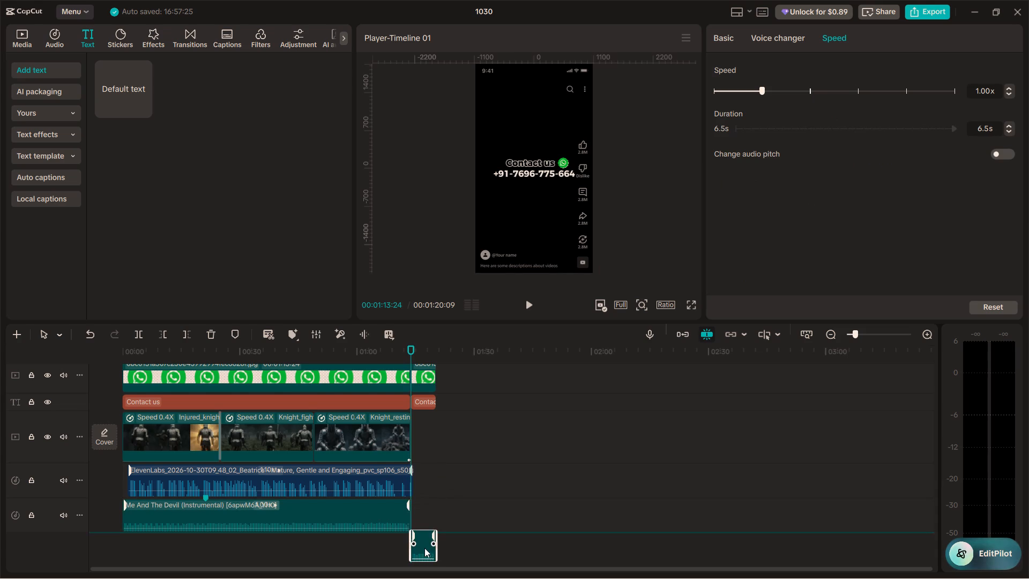
pyautogui.moveTo(424, 548); pyautogui.dragTo(424, 551)
# Stretch the longer music clip to a duration of 80.3 s by slowing it to 0.92x.
pyautogui.click(384, 515)
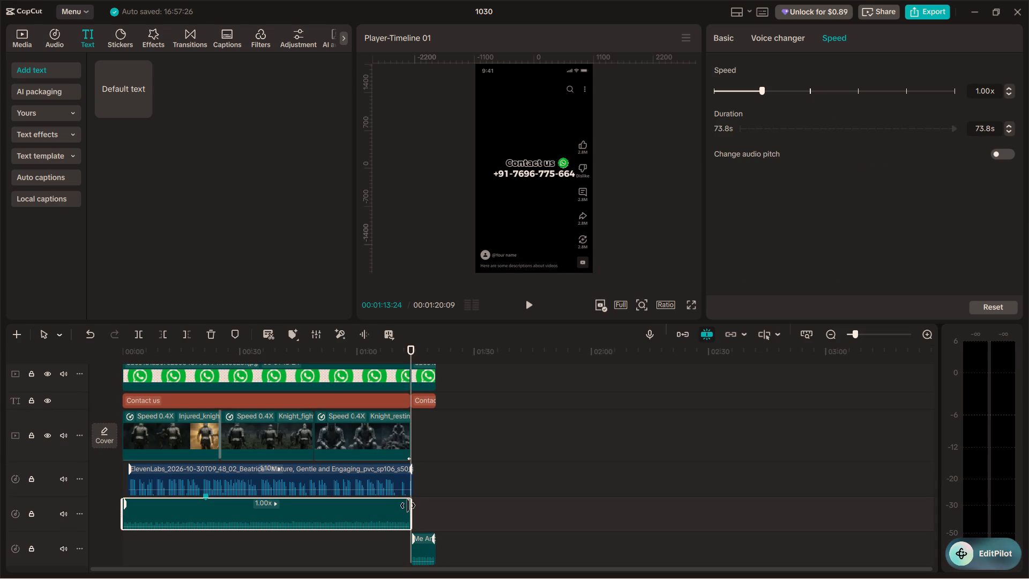
pyautogui.moveTo(406, 504); pyautogui.dragTo(429, 504)
# Delete the short closing piece of music on the lowest audio track.
pyautogui.click(421, 551)
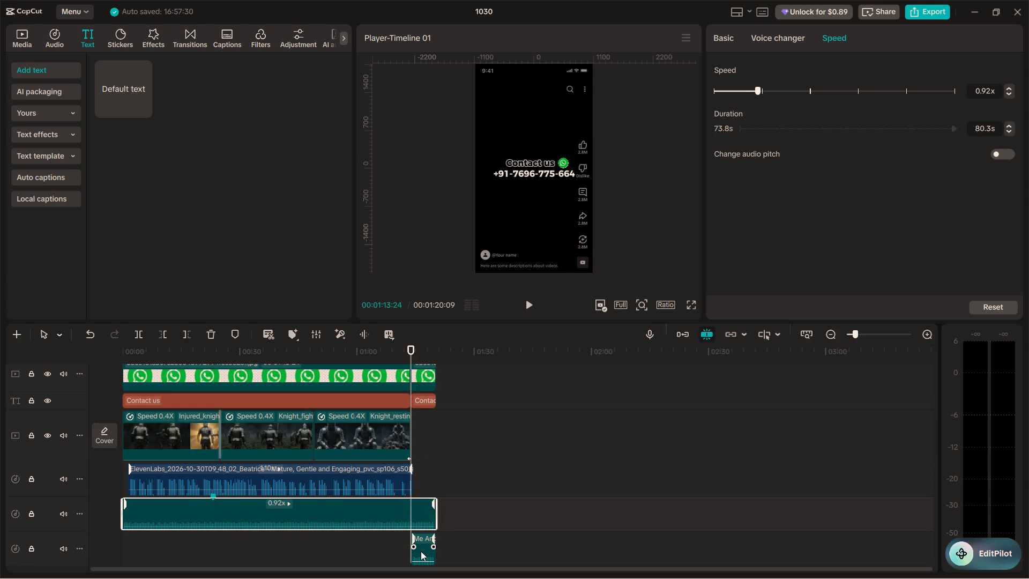
pyautogui.press('BackSpace')
# Turn on audio pitch change for the slowed music clip and play the video from the start in full screen.
pyautogui.moveTo(392, 355); pyautogui.dragTo(60, 377)
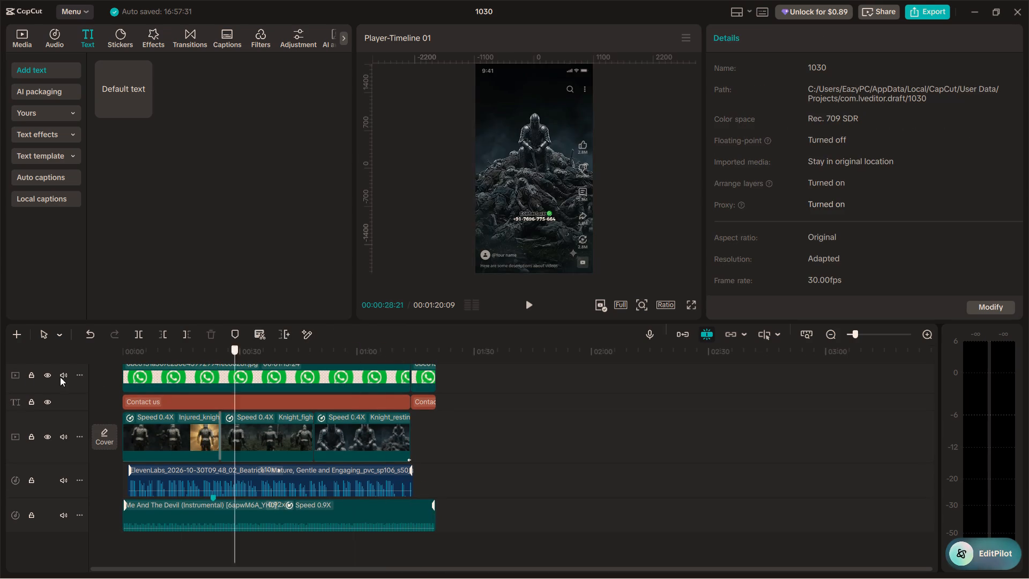
pyautogui.moveTo(60, 377); pyautogui.dragTo(26, 377)
pyautogui.press('space')
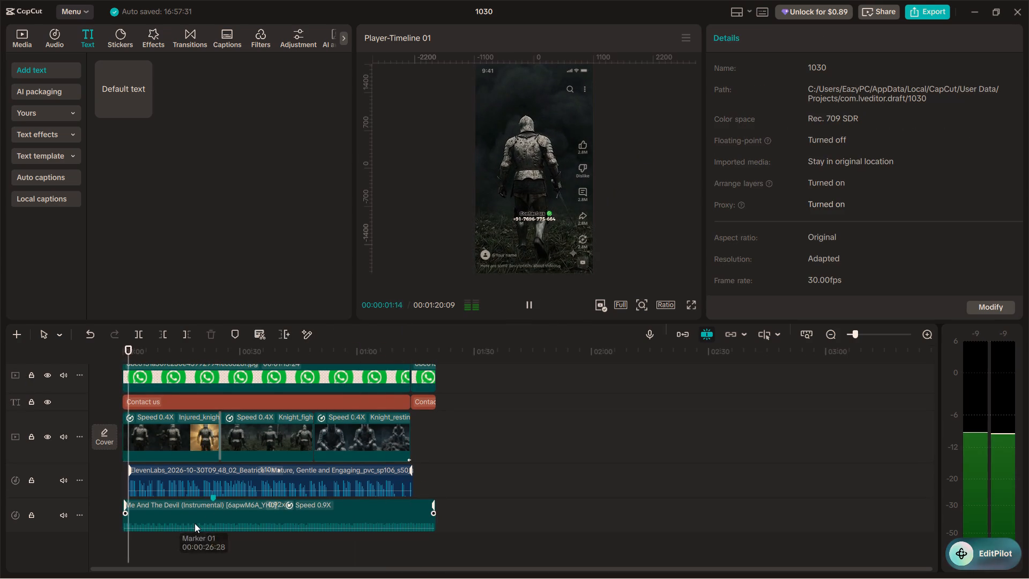
pyautogui.click(203, 517)
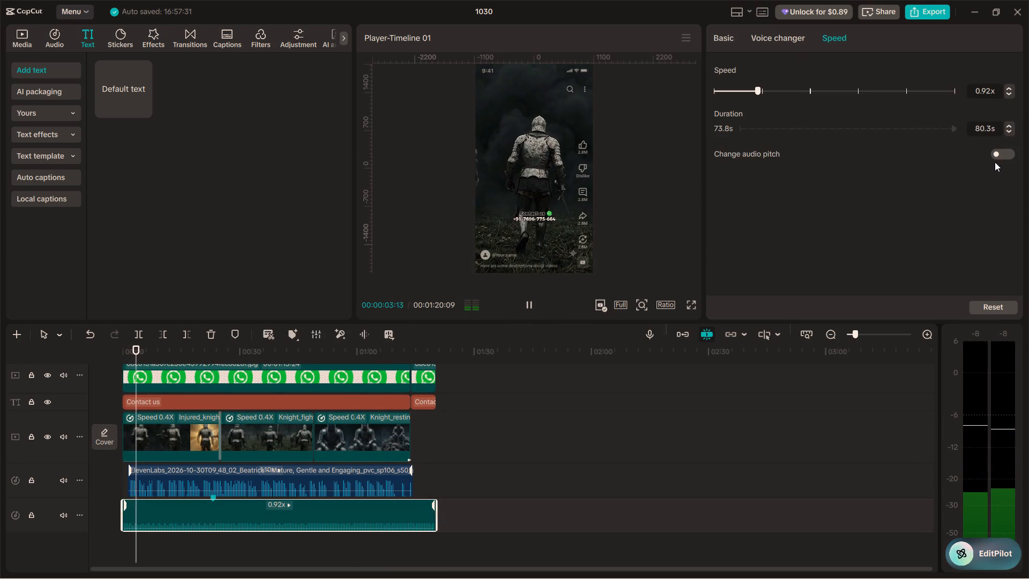
pyautogui.click(998, 155)
pyautogui.press('space')
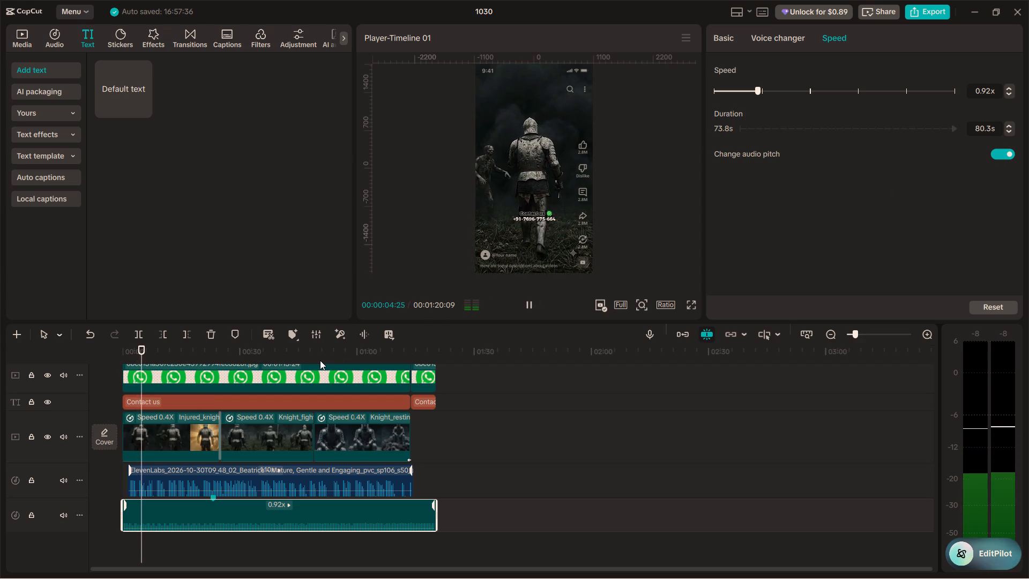
pyautogui.click(690, 305)
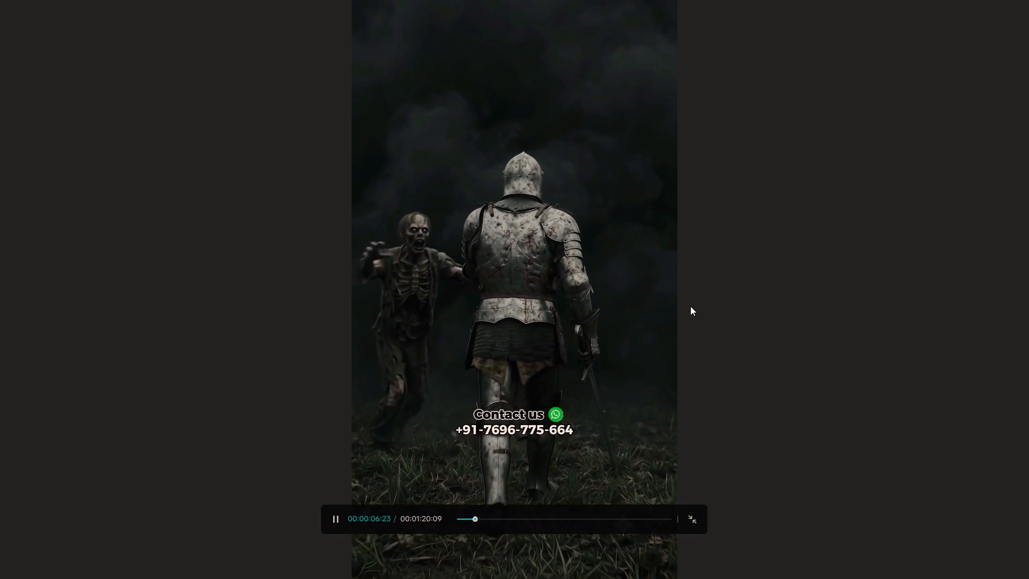
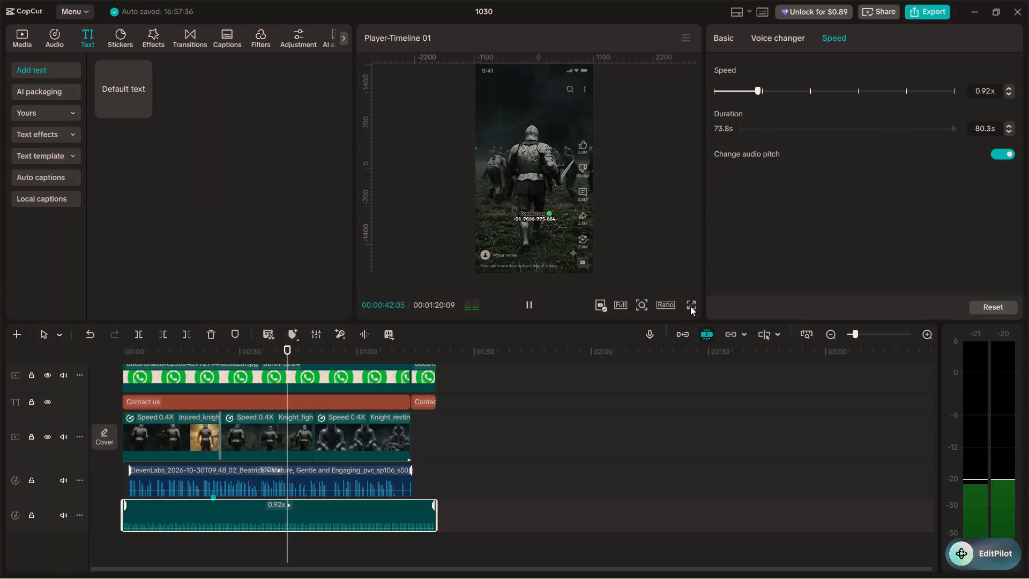
# Pause the playback and move the playhead to the contact end card after the last knight clip.
pyautogui.press('space')
pyautogui.click(429, 458)
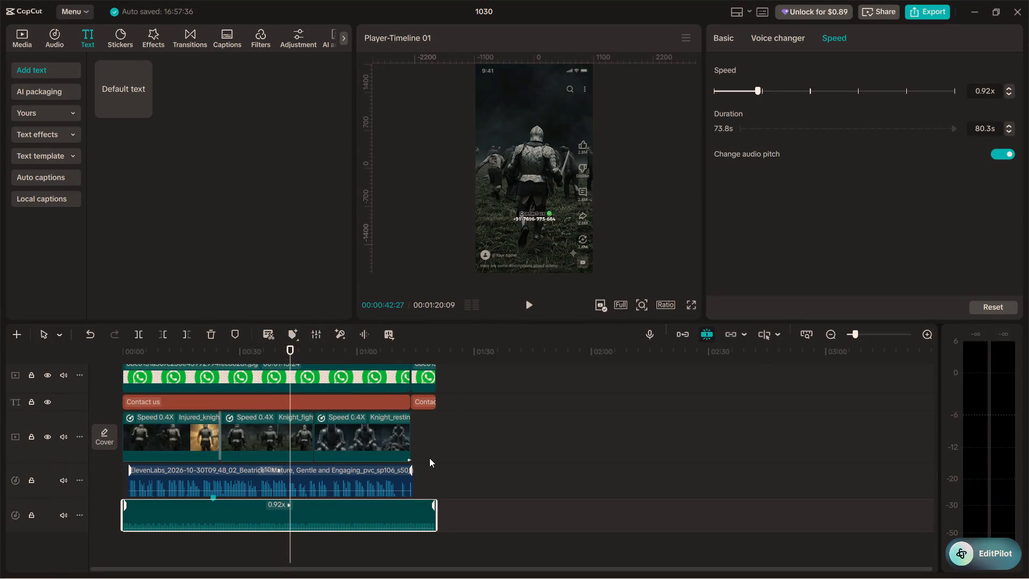
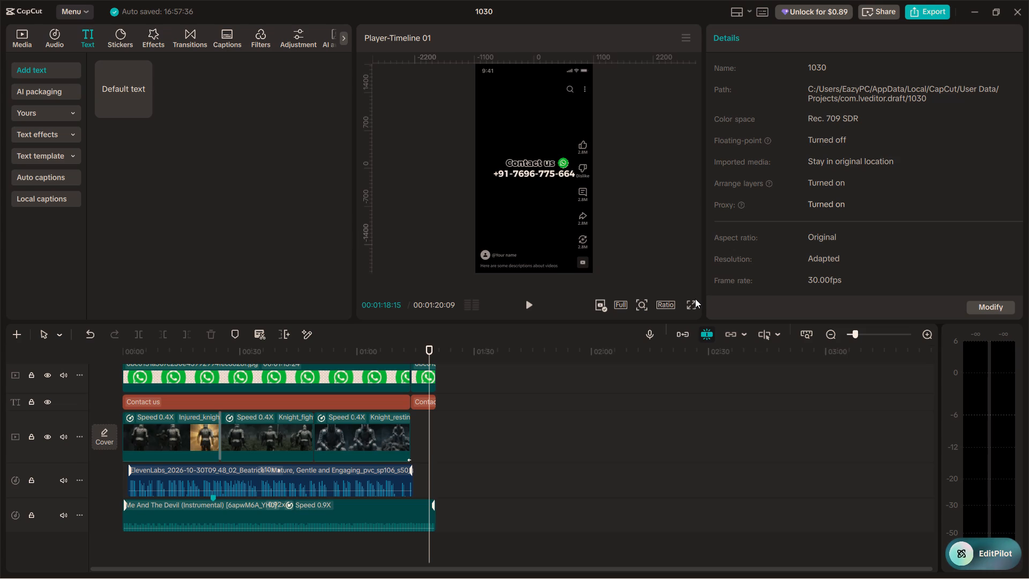
# Play the opening of the video from the start of the timeline and pause it.
pyautogui.moveTo(369, 349); pyautogui.dragTo(64, 357)
pyautogui.press('space')
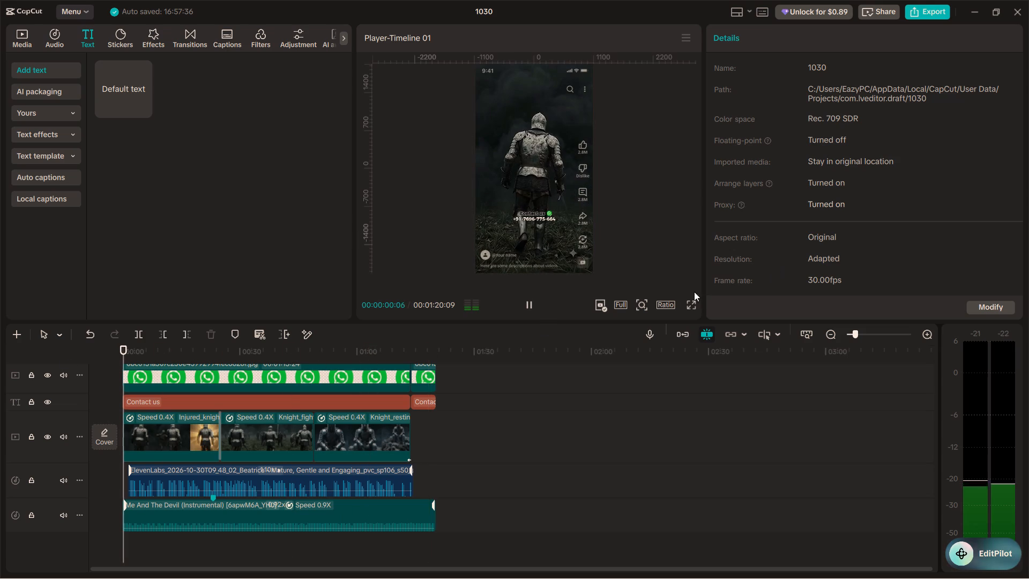
pyautogui.press('space')
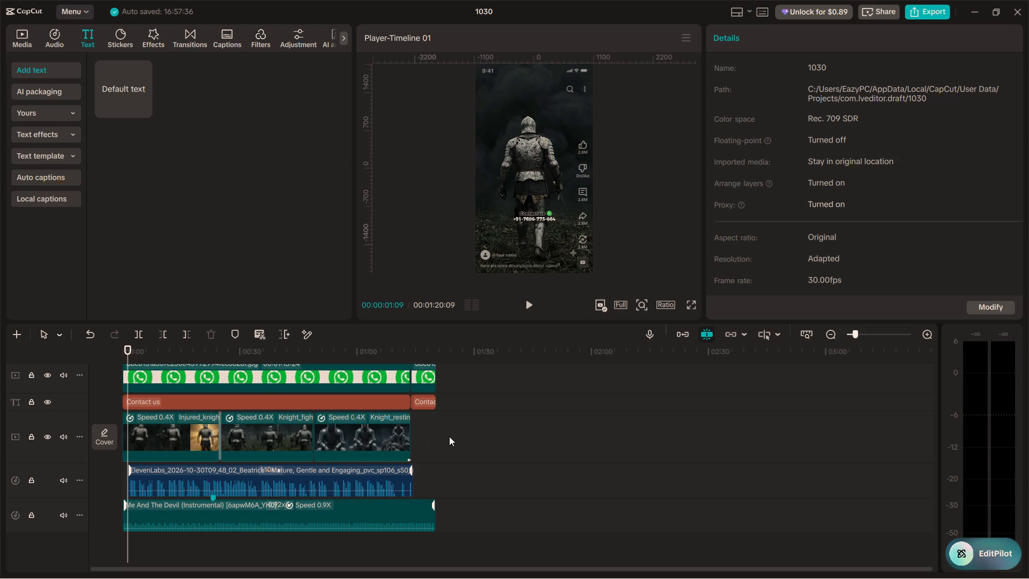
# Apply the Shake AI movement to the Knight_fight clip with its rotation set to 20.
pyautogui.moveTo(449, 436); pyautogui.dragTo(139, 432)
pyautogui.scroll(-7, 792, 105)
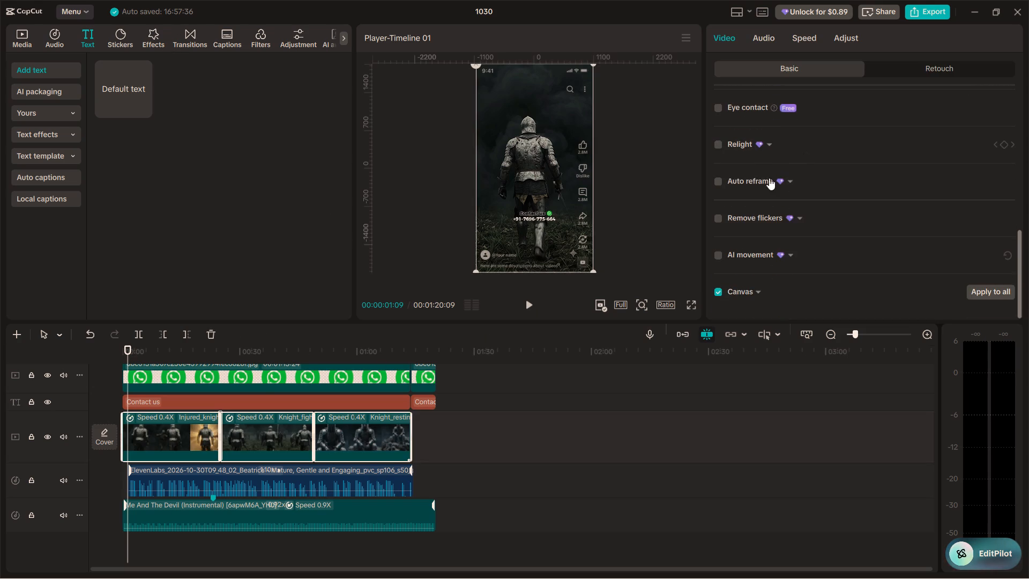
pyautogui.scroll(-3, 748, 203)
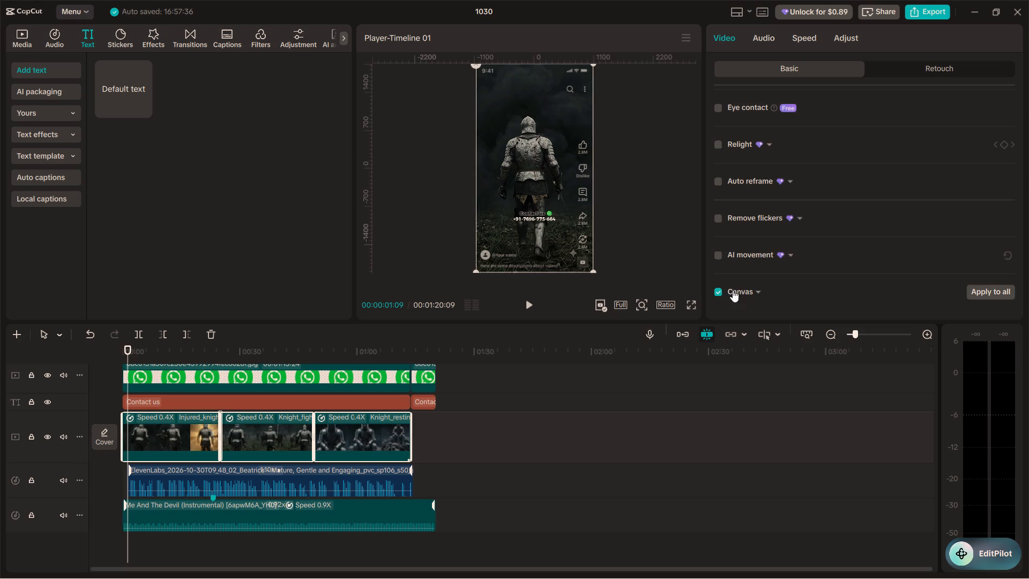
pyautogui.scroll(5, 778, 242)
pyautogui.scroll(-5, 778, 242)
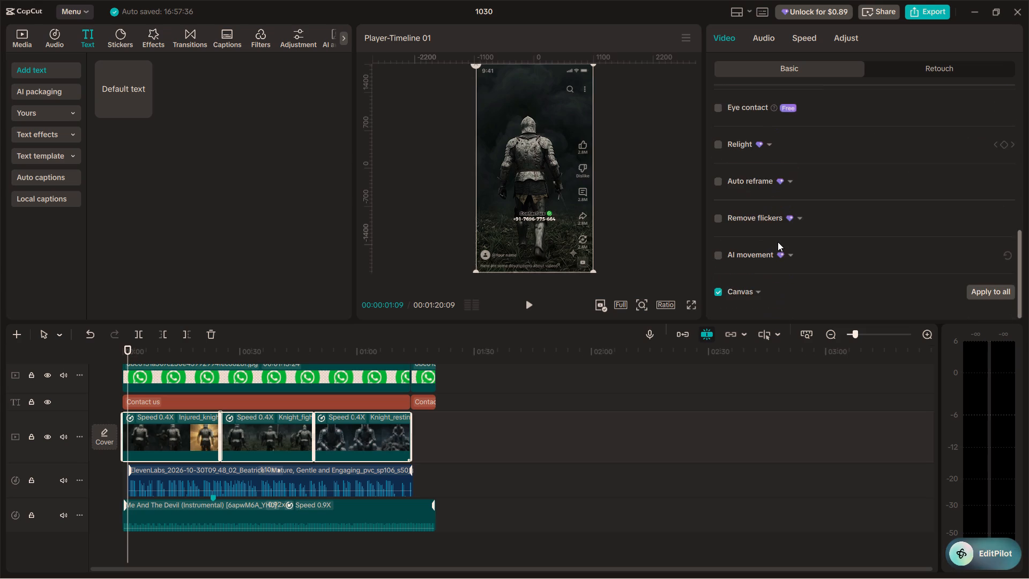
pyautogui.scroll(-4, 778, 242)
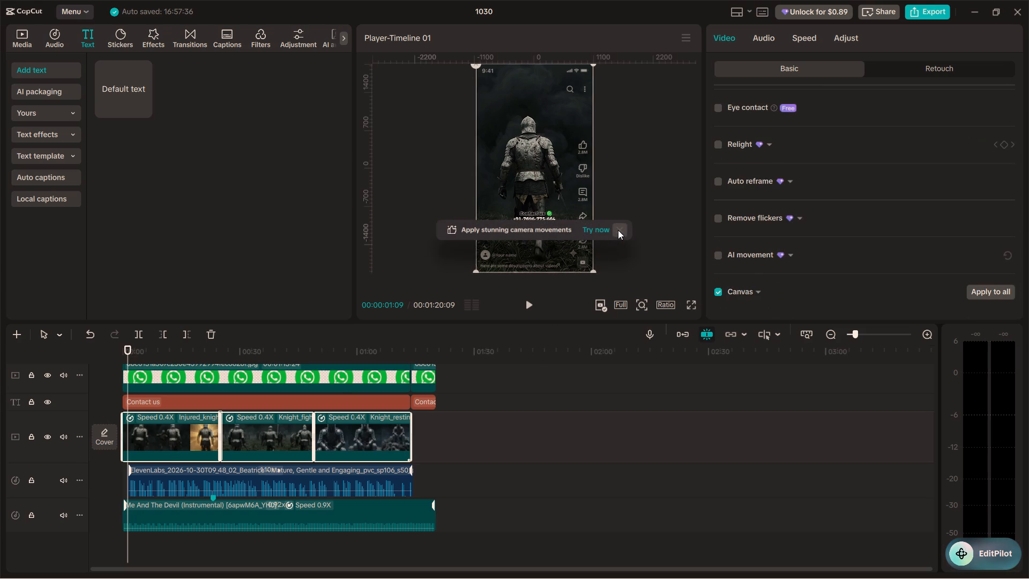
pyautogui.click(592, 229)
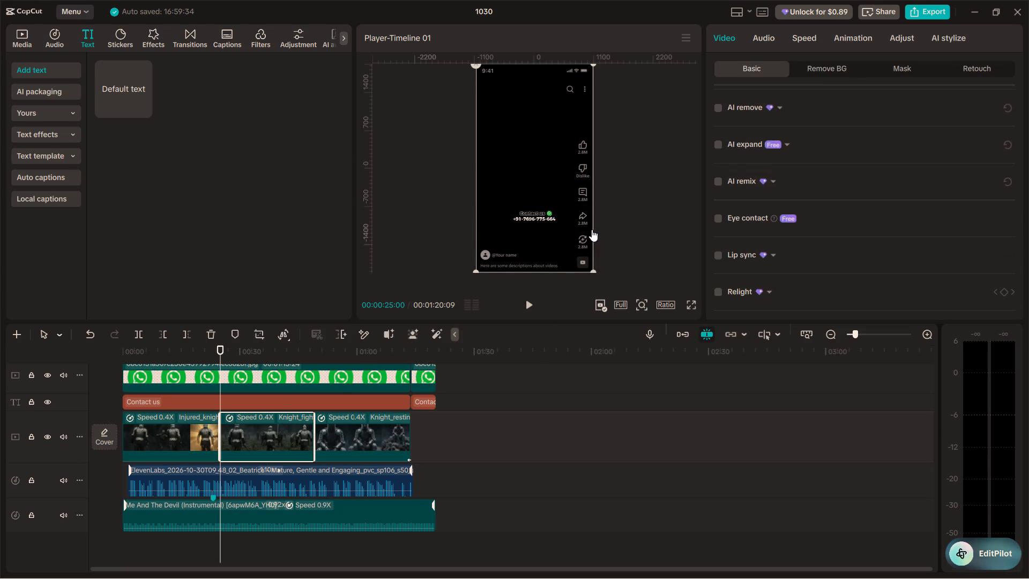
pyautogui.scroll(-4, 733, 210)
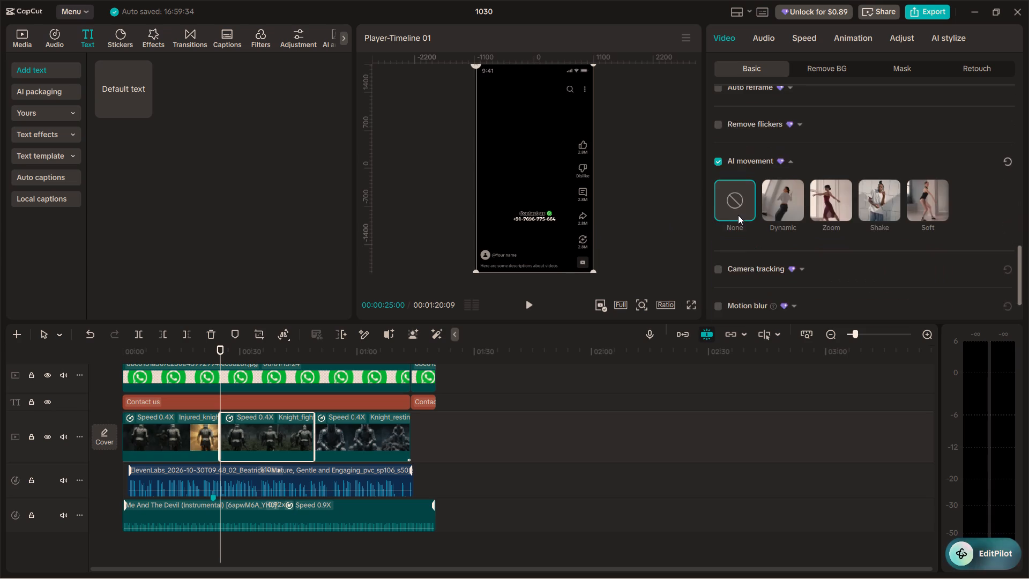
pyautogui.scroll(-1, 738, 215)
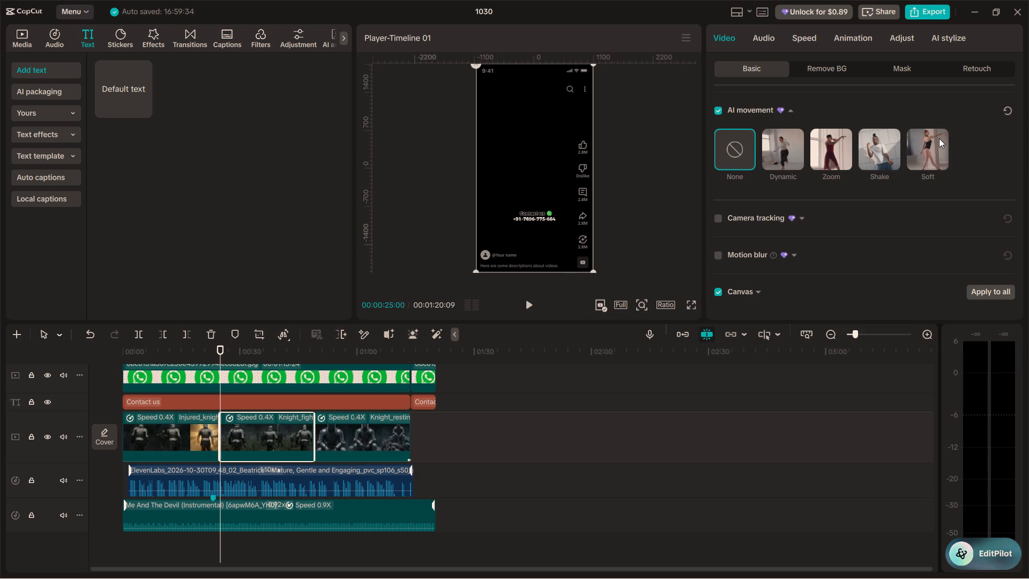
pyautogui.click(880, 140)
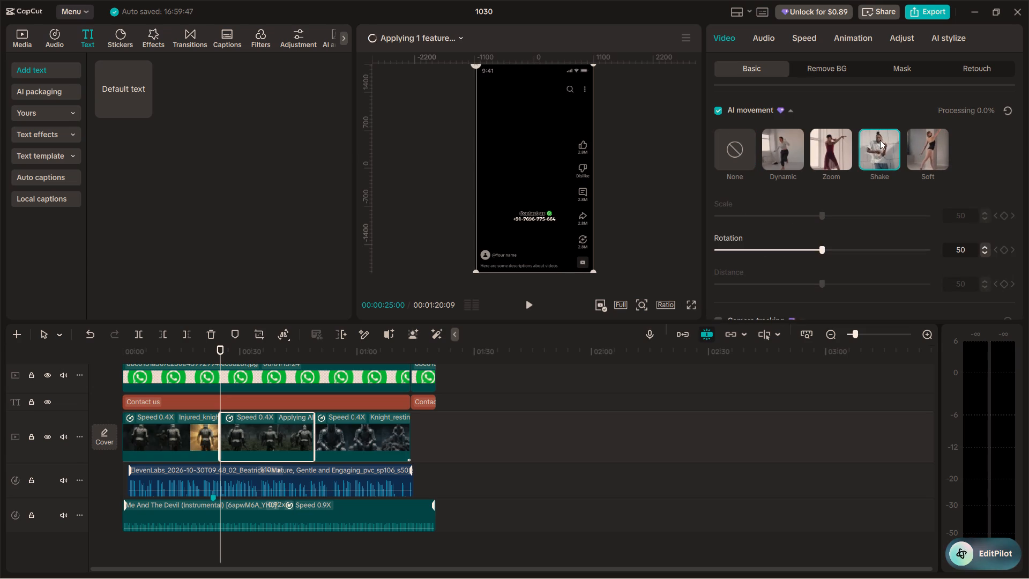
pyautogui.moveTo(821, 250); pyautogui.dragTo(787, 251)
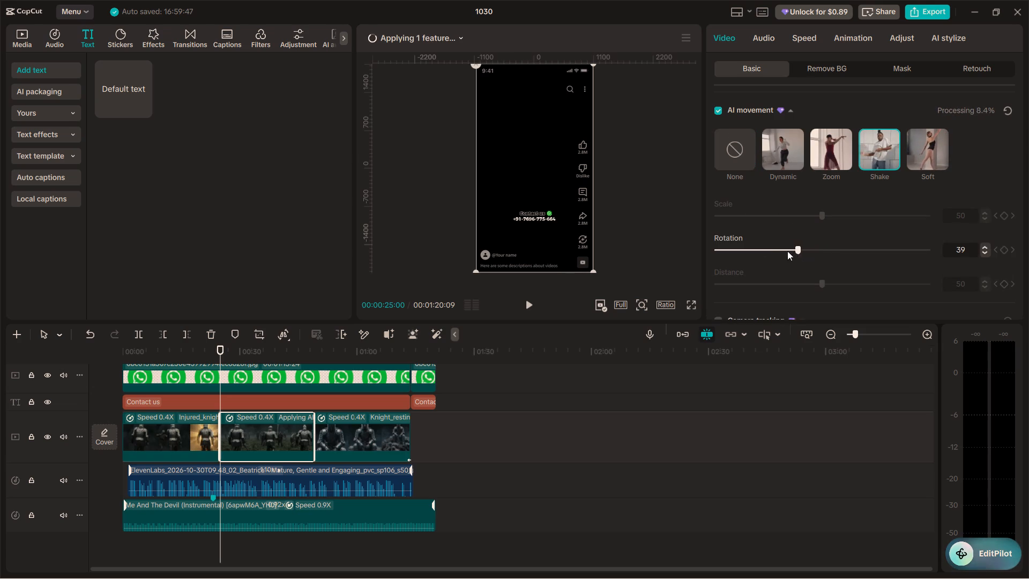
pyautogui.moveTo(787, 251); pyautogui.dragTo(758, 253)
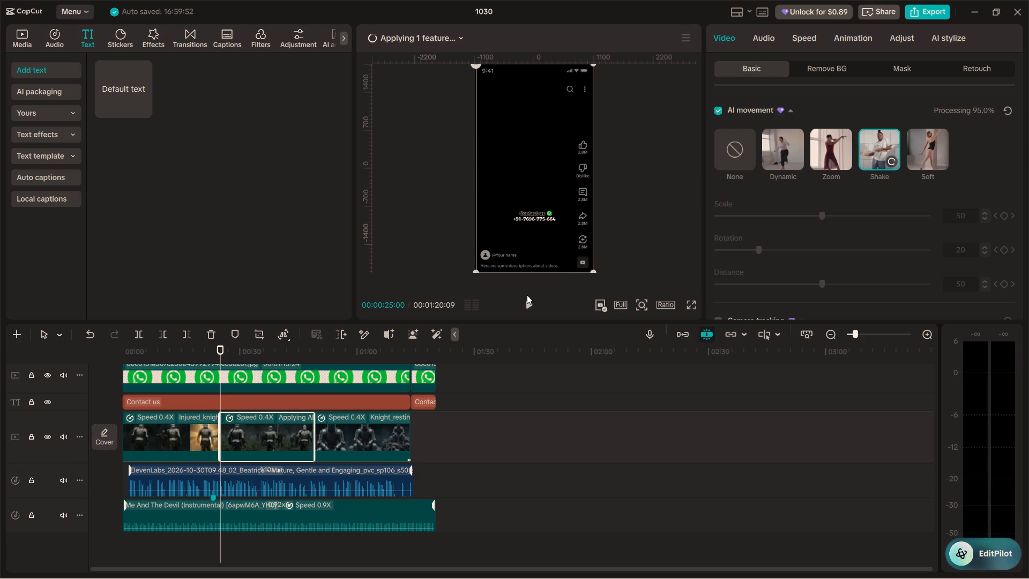
# Play the Knight_fight clip to check the camera shake, and pause near its end.
pyautogui.click(527, 295)
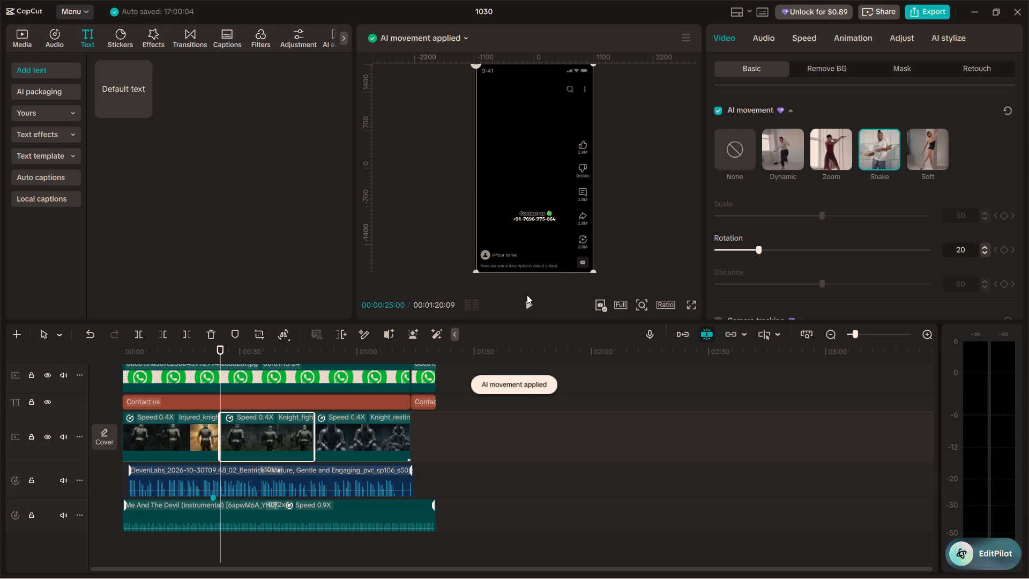
pyautogui.click(527, 295)
pyautogui.click(532, 306)
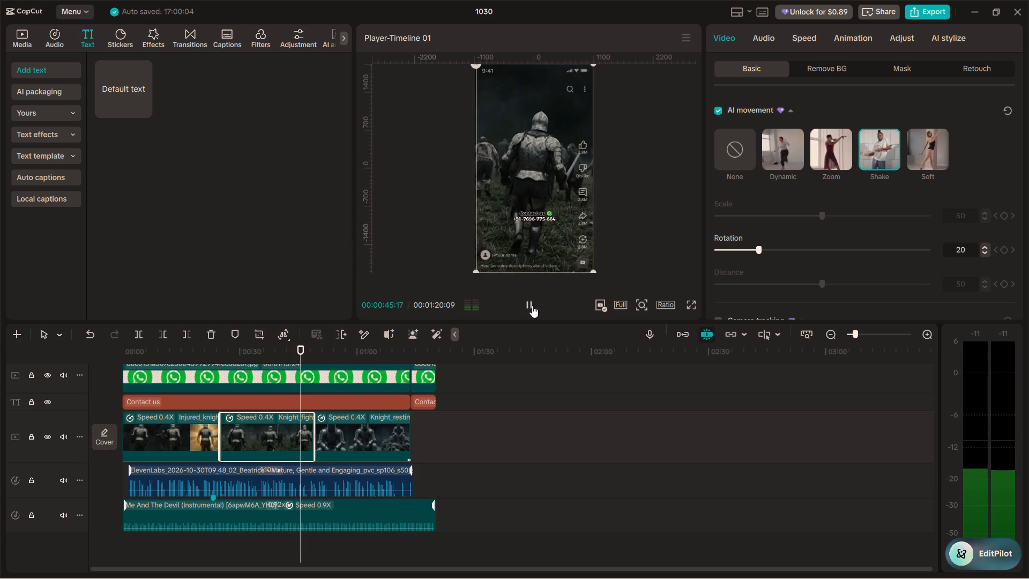
pyautogui.click(532, 306)
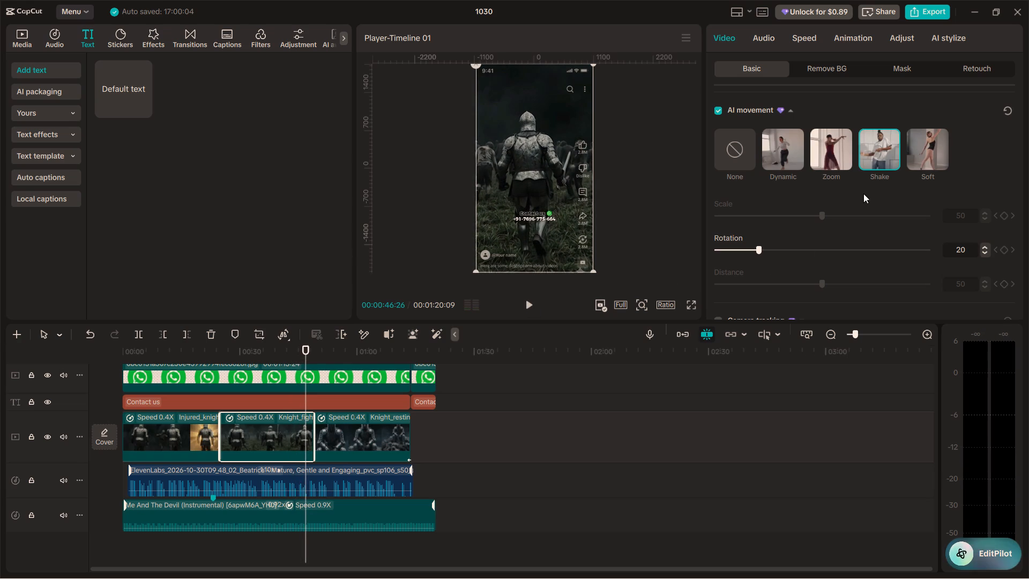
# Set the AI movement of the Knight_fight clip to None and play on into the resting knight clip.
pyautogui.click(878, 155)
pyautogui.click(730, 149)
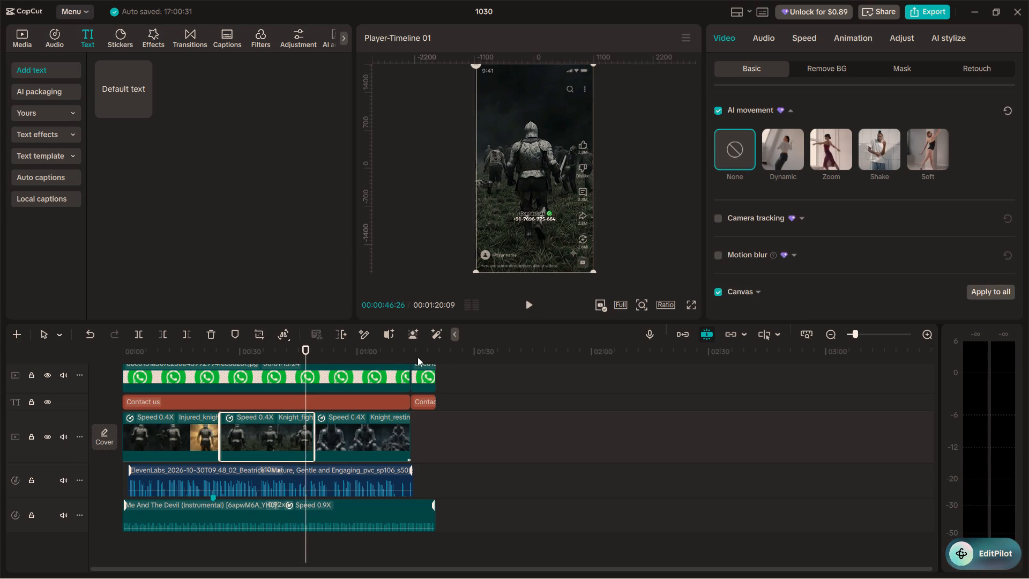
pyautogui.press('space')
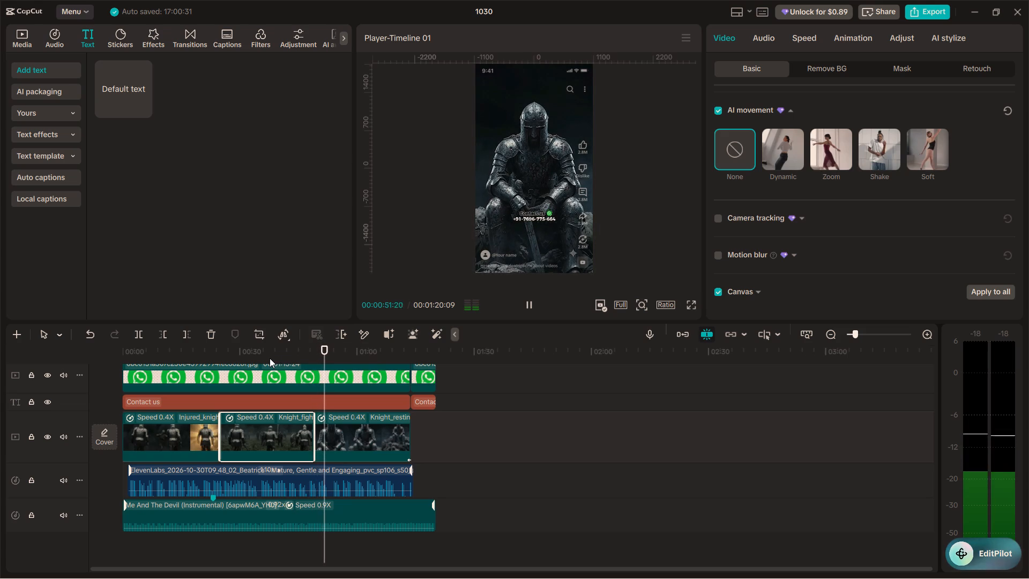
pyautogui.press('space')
# Raise the volume of all three knight clips to -10.1 dB.
pyautogui.click(425, 436)
pyautogui.moveTo(451, 428); pyautogui.dragTo(297, 430)
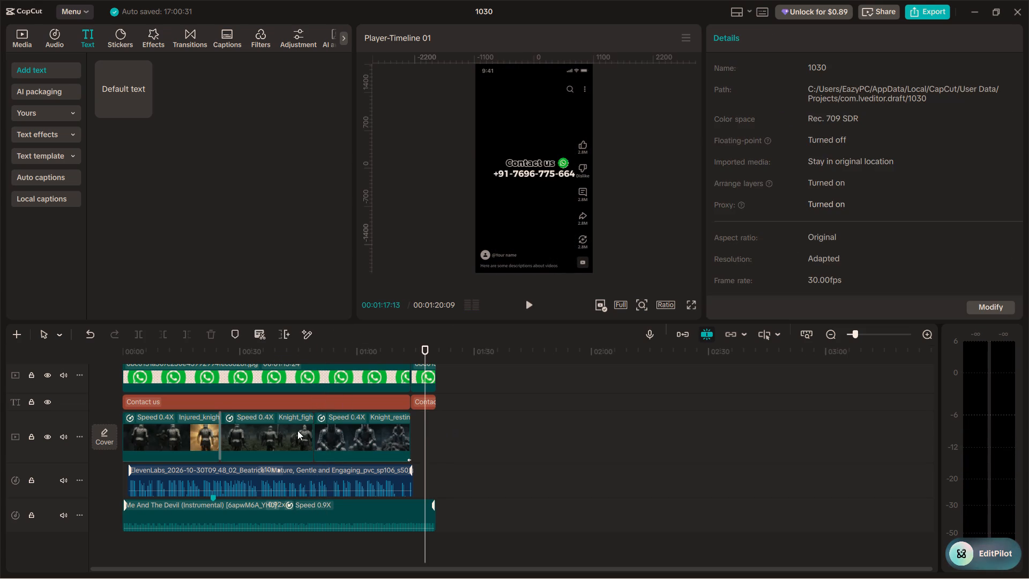
pyautogui.moveTo(297, 430); pyautogui.dragTo(122, 430)
pyautogui.moveTo(411, 433); pyautogui.dragTo(268, 438)
pyautogui.hotkey('ctrl', 'z')
pyautogui.moveTo(438, 439); pyautogui.dragTo(155, 437)
pyautogui.moveTo(435, 436); pyautogui.dragTo(166, 437)
pyautogui.moveTo(469, 462); pyautogui.dragTo(297, 430)
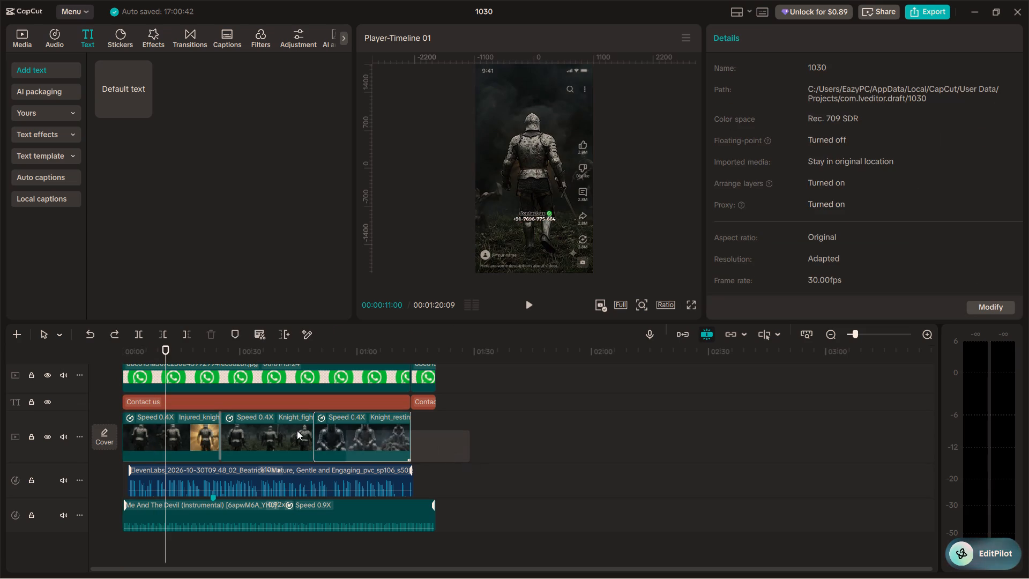
pyautogui.moveTo(297, 430); pyautogui.dragTo(158, 430)
pyautogui.click(765, 31)
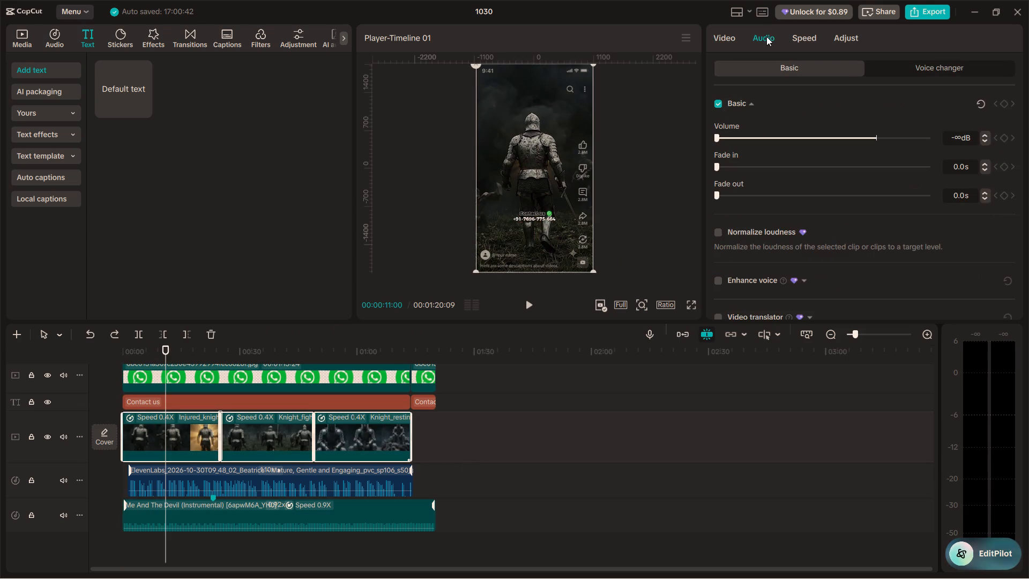
pyautogui.click(799, 37)
pyautogui.click(763, 46)
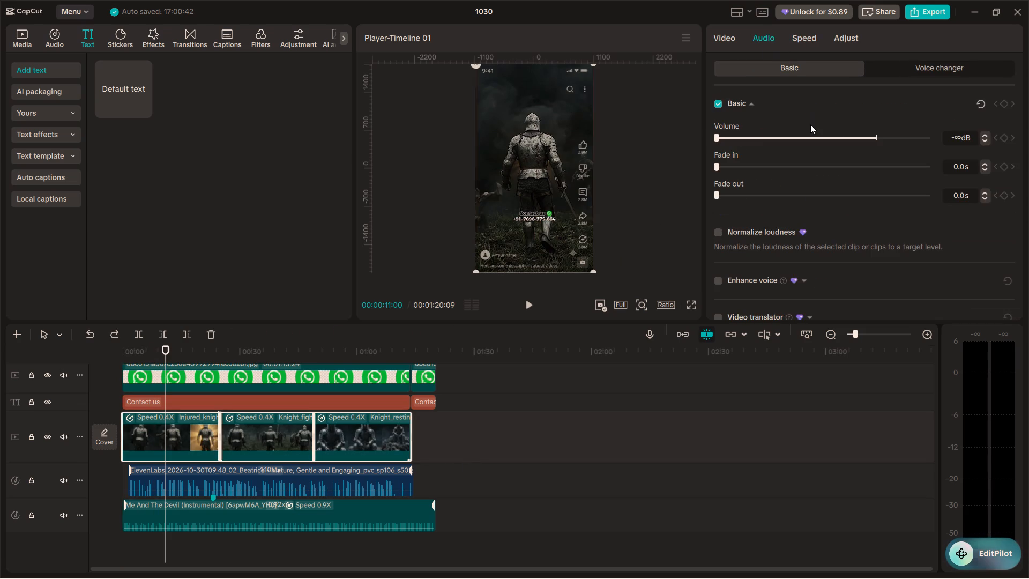
pyautogui.moveTo(720, 137); pyautogui.dragTo(807, 142)
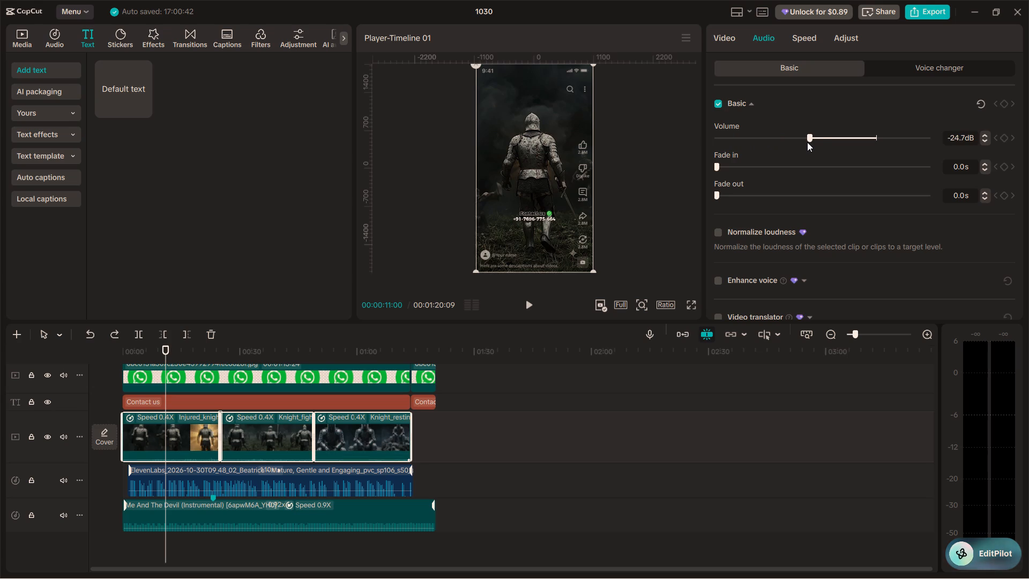
pyautogui.moveTo(807, 142); pyautogui.dragTo(846, 150)
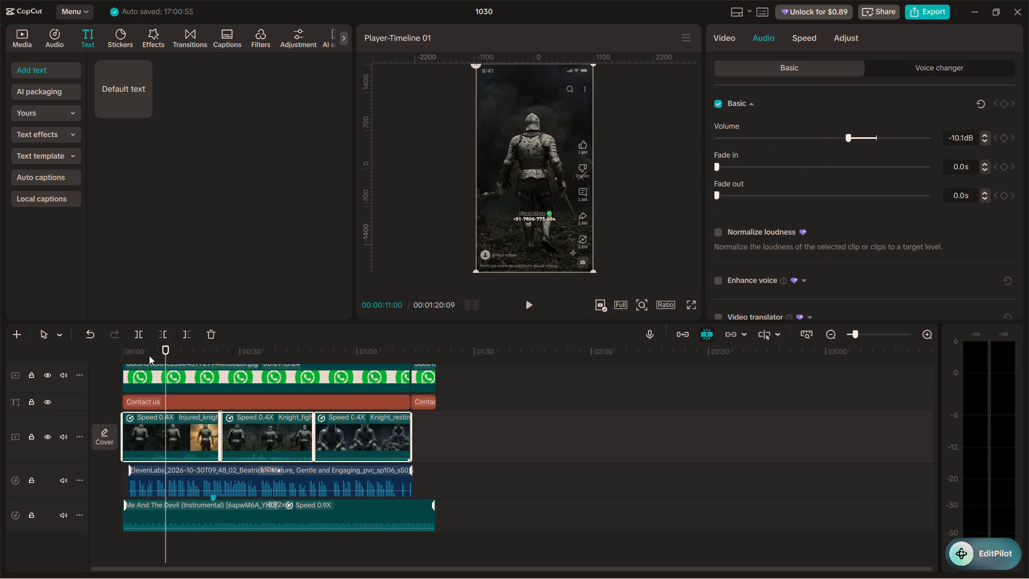
# Play the video from the beginning to hear the clip sound with the voiceover and music.
pyautogui.moveTo(150, 354); pyautogui.dragTo(92, 354)
pyautogui.press('space')
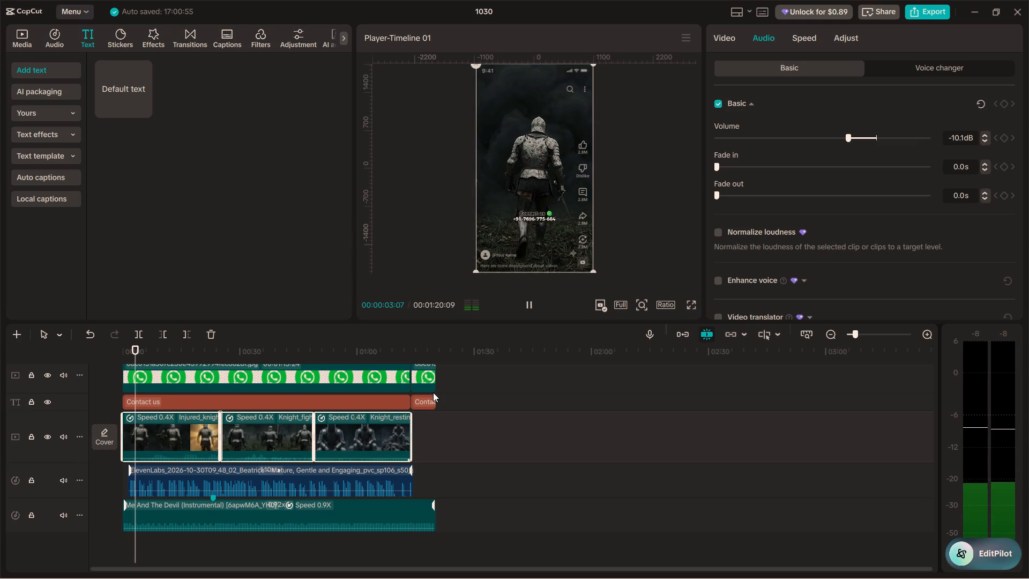
# Turn on Reduce noise for the ElevenLabs voiceover clip.
pyautogui.click(278, 489)
pyautogui.click(728, 43)
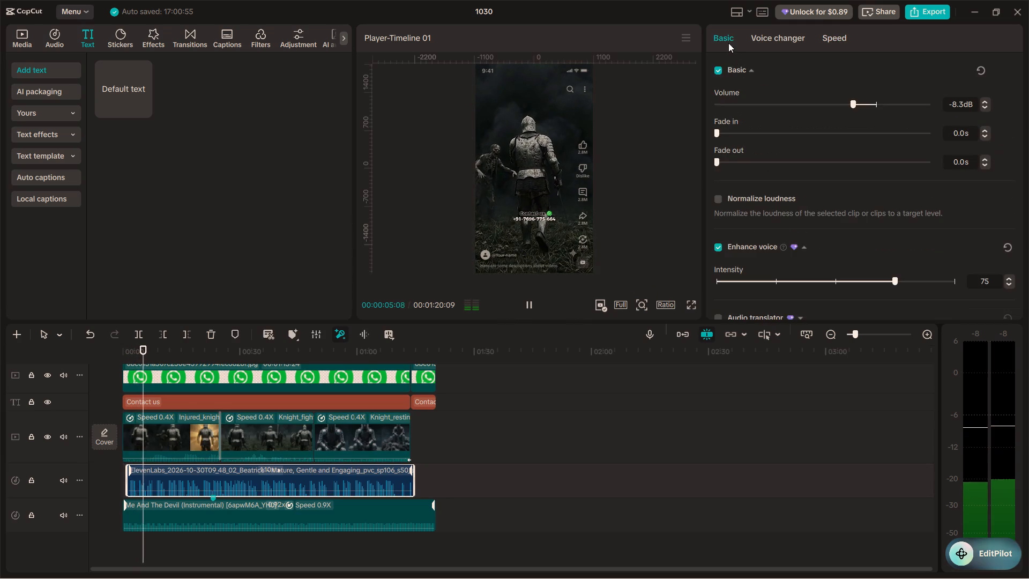
pyautogui.scroll(-2, 796, 185)
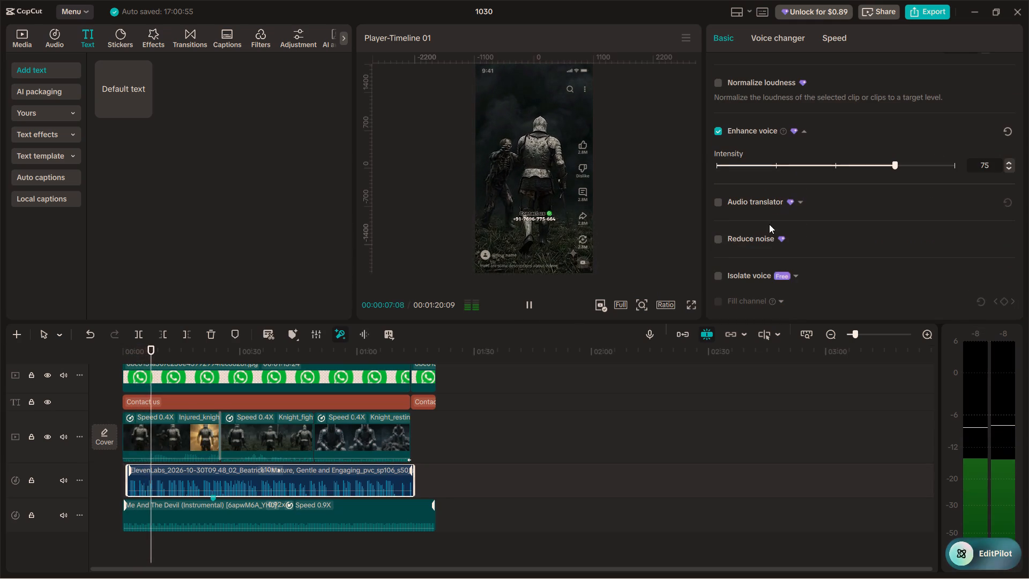
pyautogui.scroll(-1, 769, 224)
pyautogui.click(718, 239)
pyautogui.press('space')
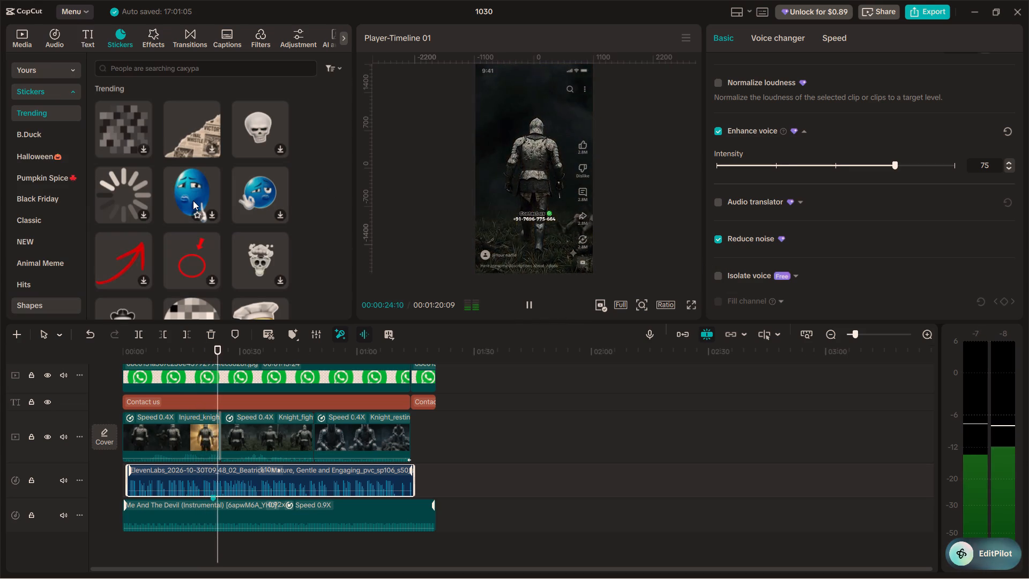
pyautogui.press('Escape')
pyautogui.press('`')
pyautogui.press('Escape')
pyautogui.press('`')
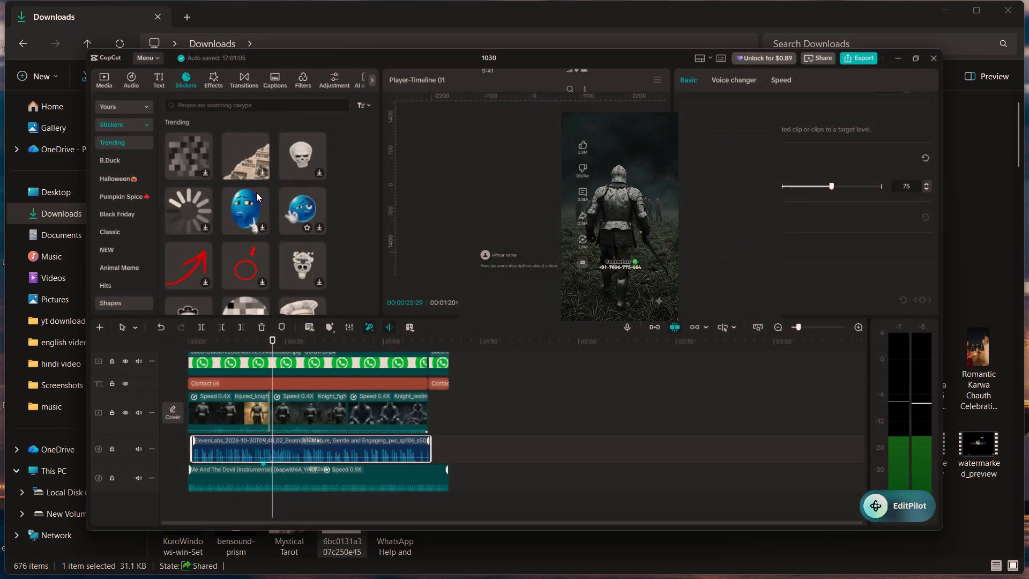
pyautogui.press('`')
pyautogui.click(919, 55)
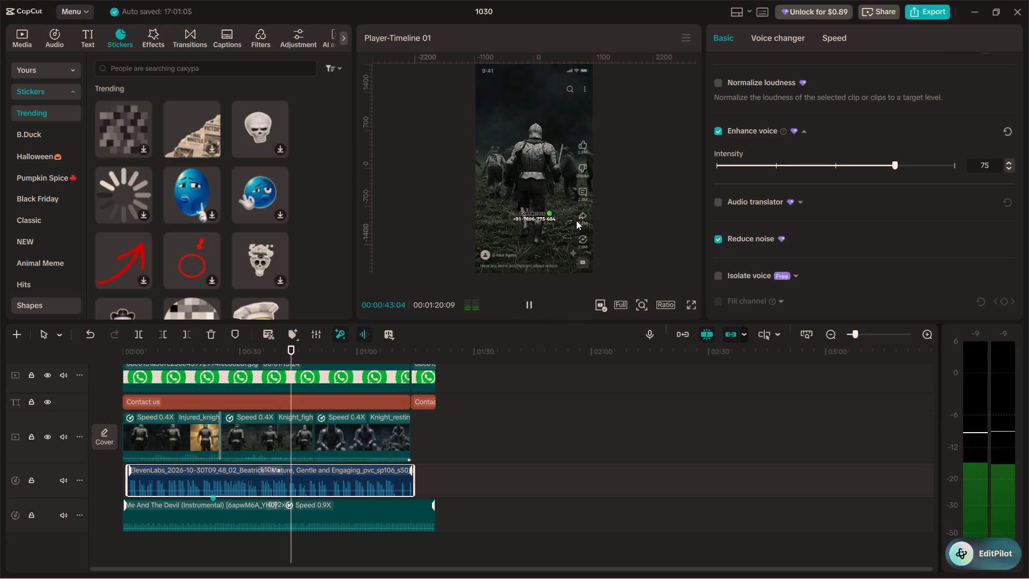
# Pause playback and enable Change audio pitch in the speed settings of all three knight clips.
pyautogui.press('space')
pyautogui.moveTo(461, 430); pyautogui.dragTo(217, 430)
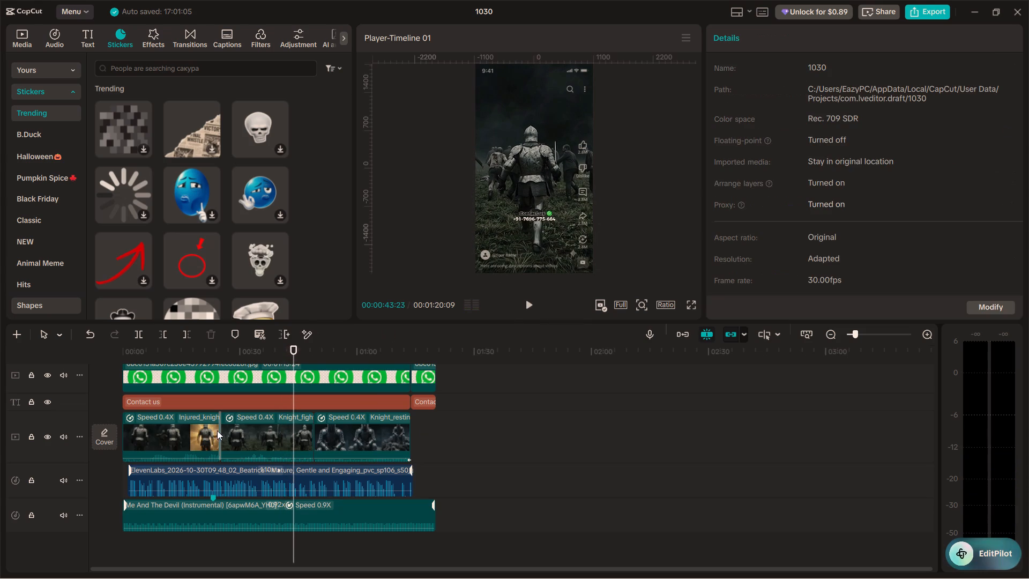
pyautogui.moveTo(217, 430); pyautogui.dragTo(177, 430)
pyautogui.moveTo(444, 444); pyautogui.dragTo(163, 436)
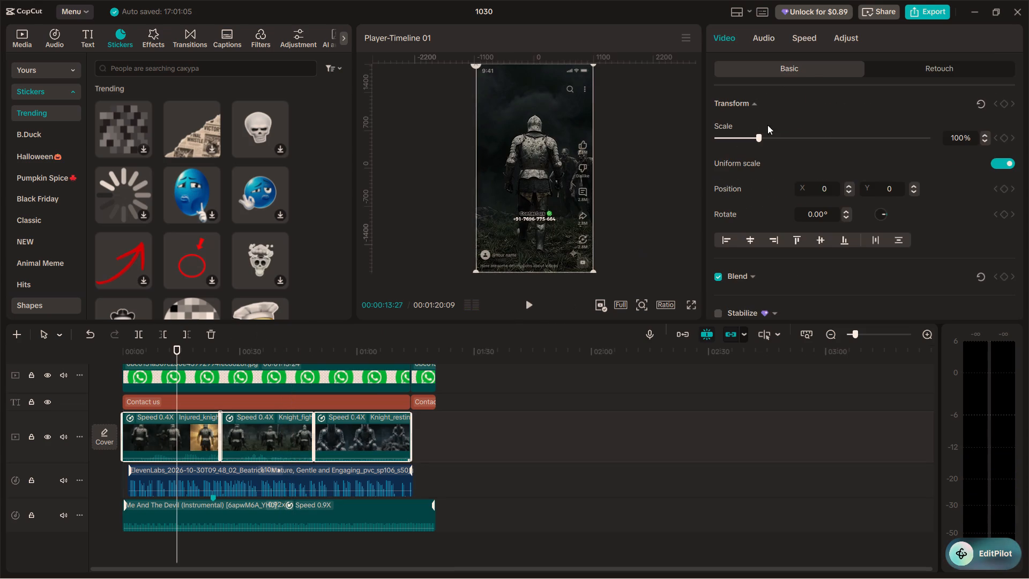
pyautogui.click(801, 41)
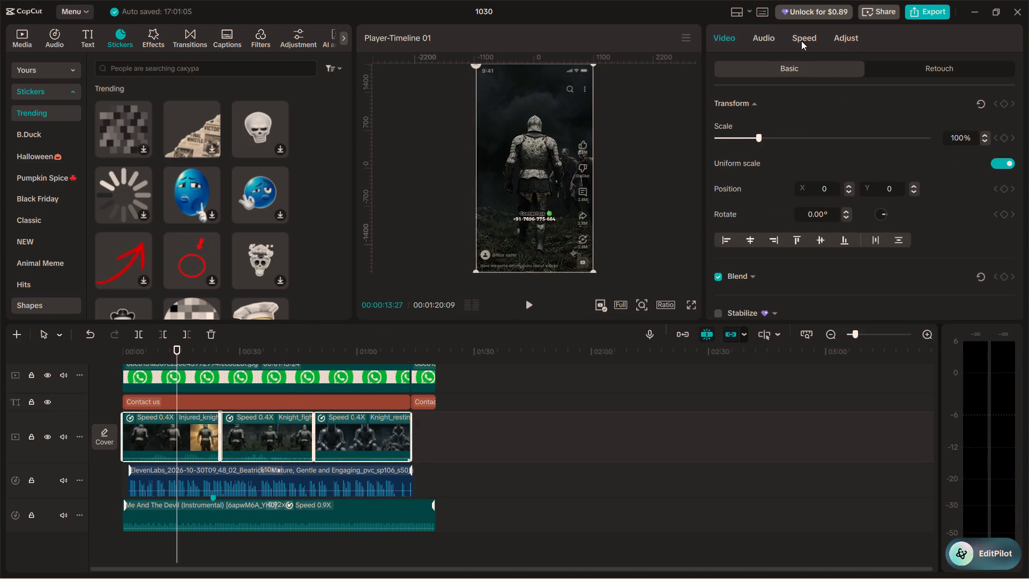
pyautogui.click(760, 33)
pyautogui.click(802, 37)
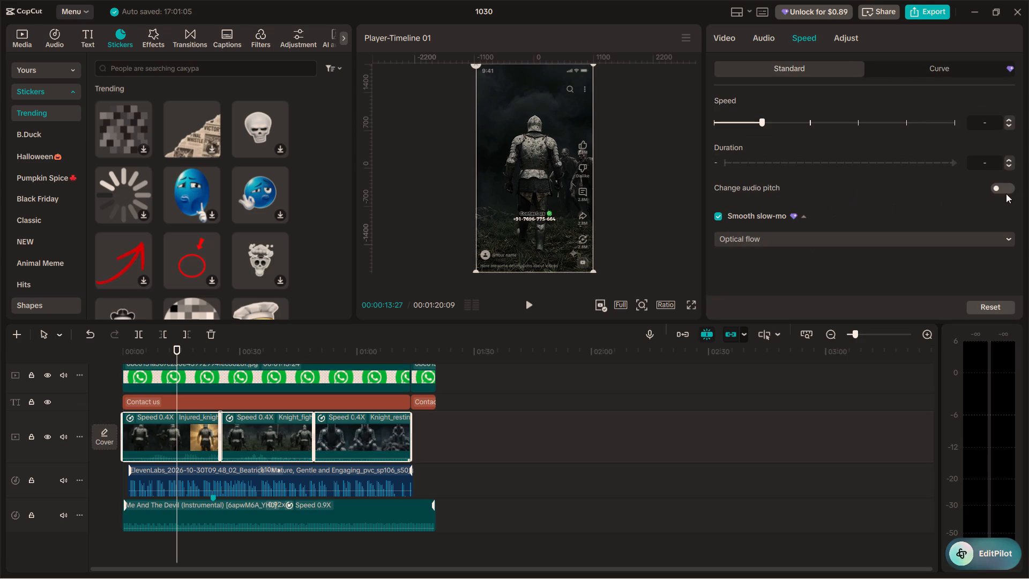
pyautogui.click(1009, 189)
# Play the video in the full-screen preview to review the clips with the changed sound.
pyautogui.press('space')
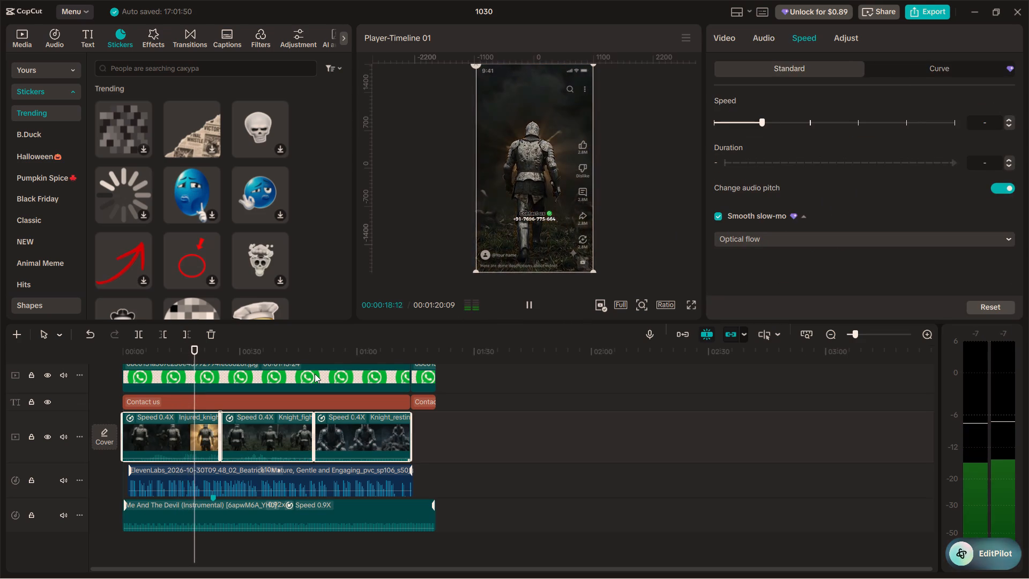
pyautogui.click(684, 306)
pyautogui.click(689, 303)
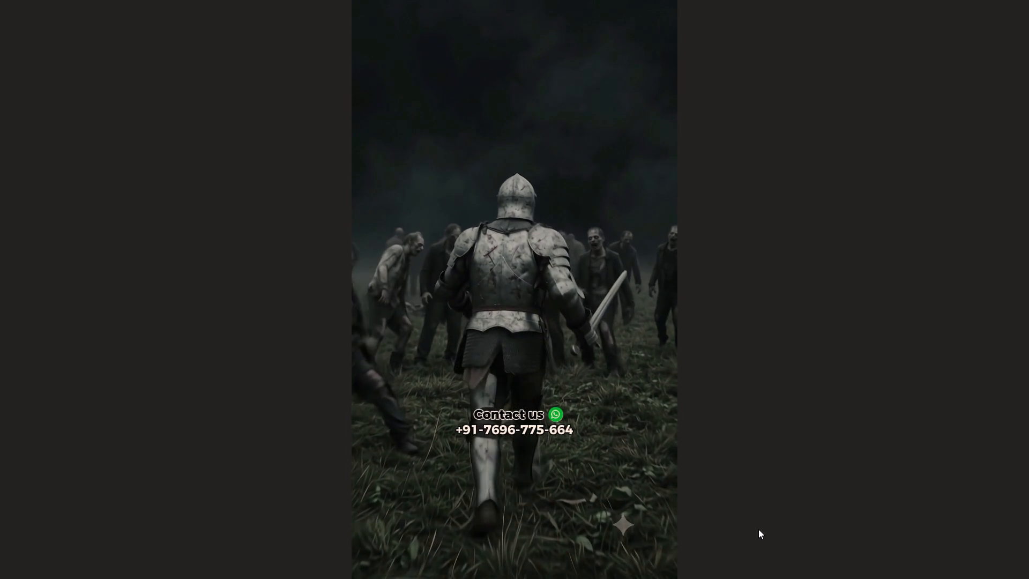
# Leave the full-screen preview and pause playback.
pyautogui.press('Escape')
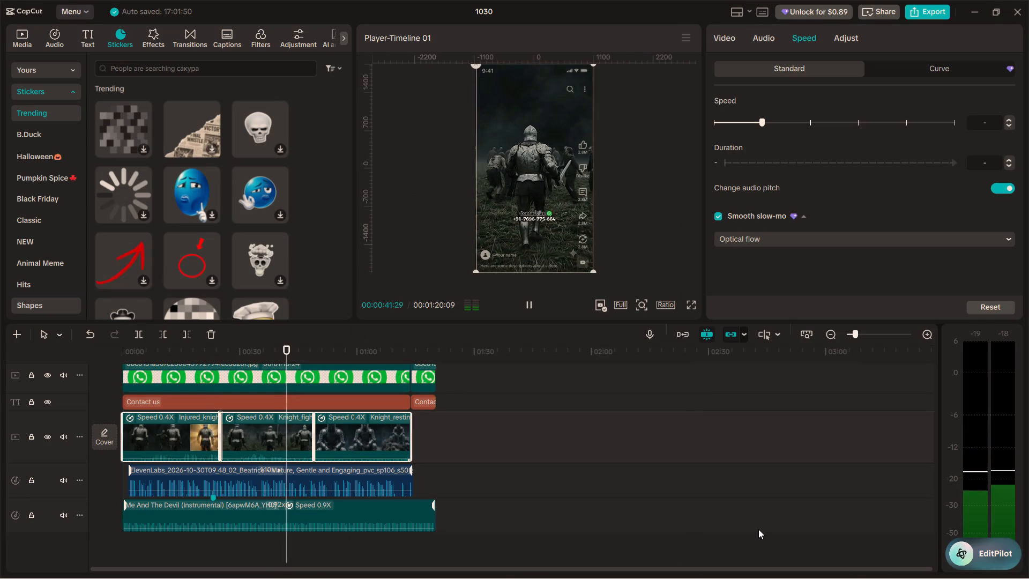
pyautogui.press('space')
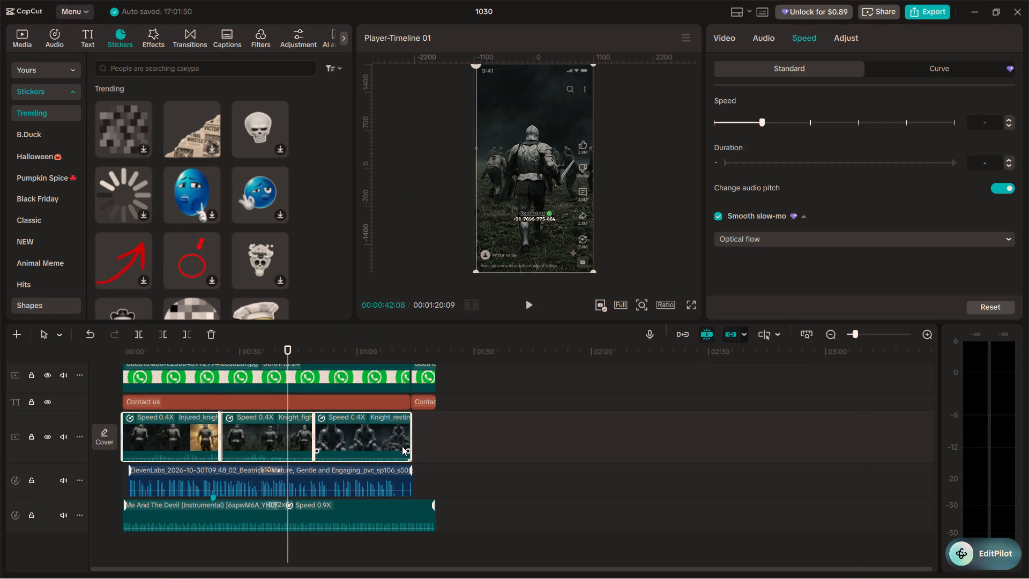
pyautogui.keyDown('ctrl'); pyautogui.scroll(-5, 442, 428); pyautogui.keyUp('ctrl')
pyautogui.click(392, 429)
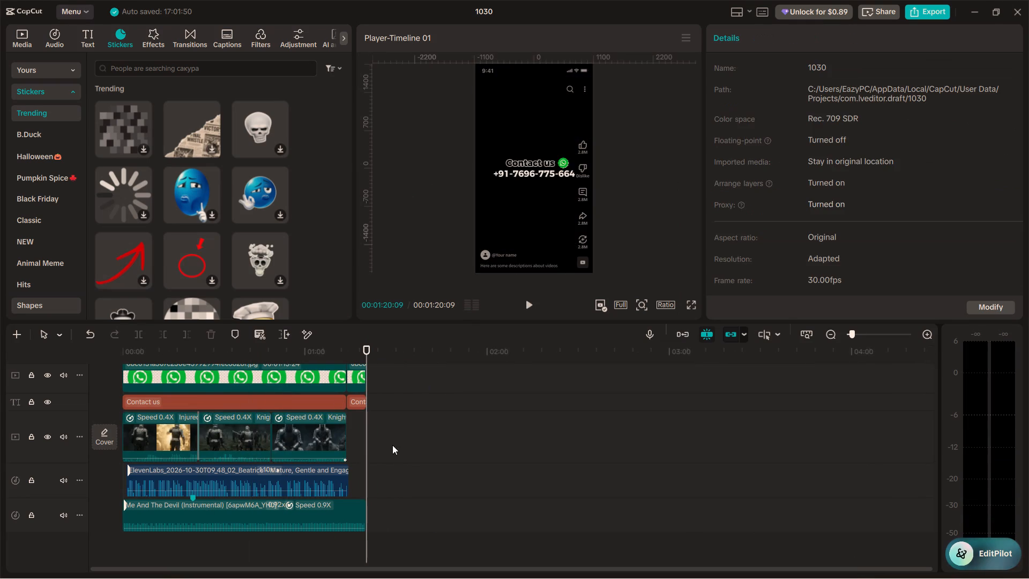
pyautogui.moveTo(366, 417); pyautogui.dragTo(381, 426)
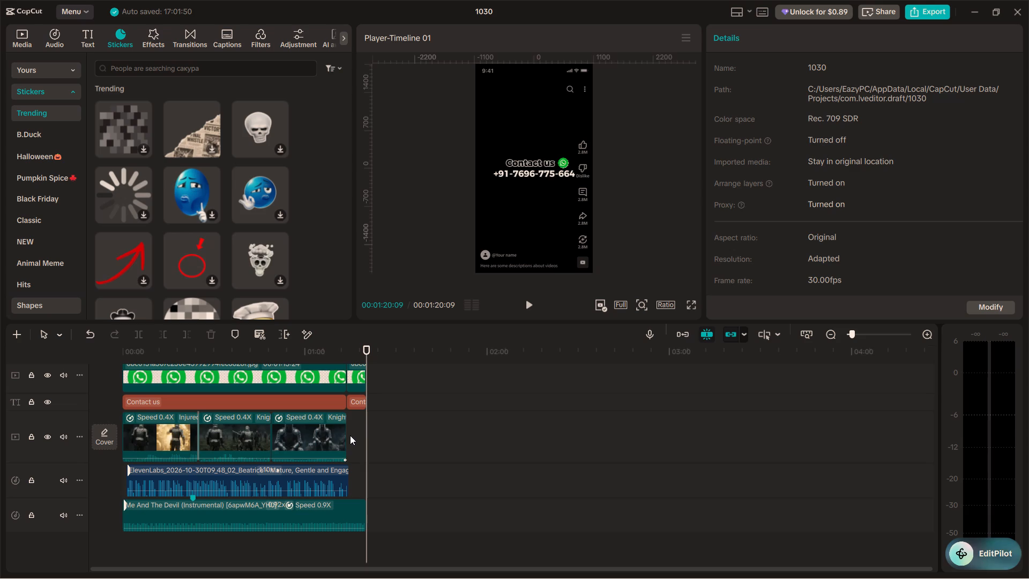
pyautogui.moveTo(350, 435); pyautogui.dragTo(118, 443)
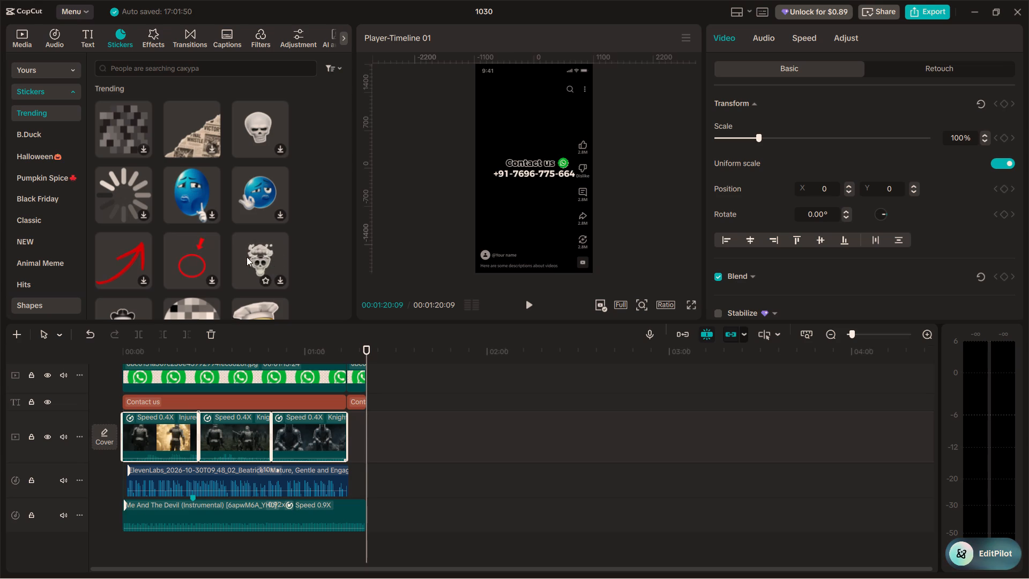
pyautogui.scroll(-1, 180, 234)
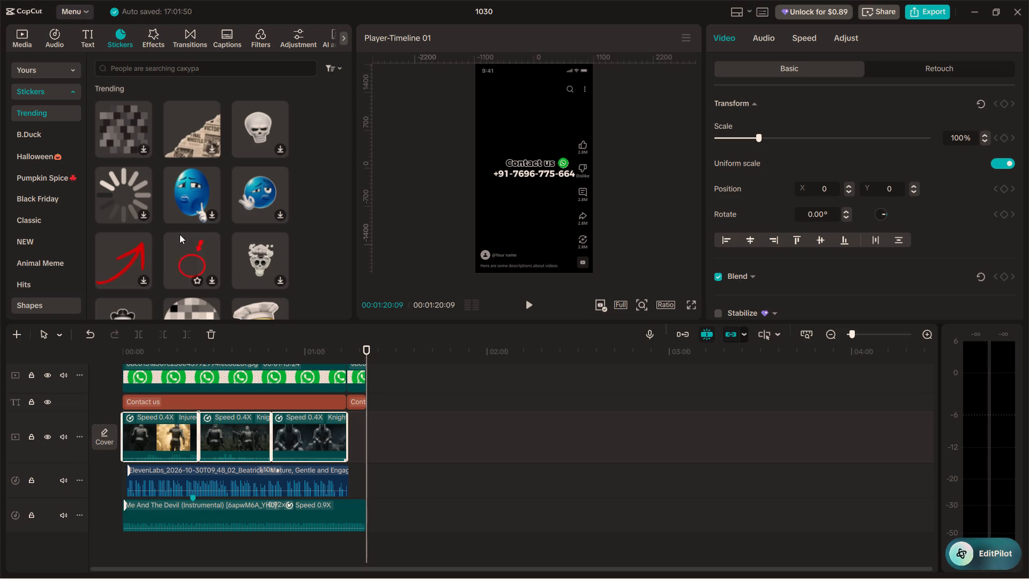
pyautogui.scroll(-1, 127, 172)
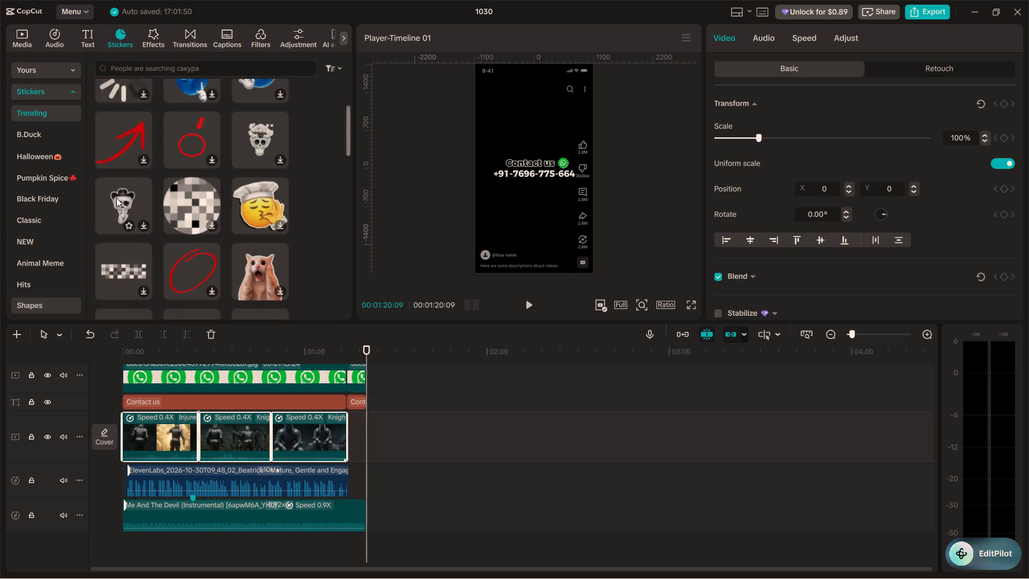
# Play the video from about 01:05 through to the end card to hear the closing audio.
pyautogui.click(322, 351)
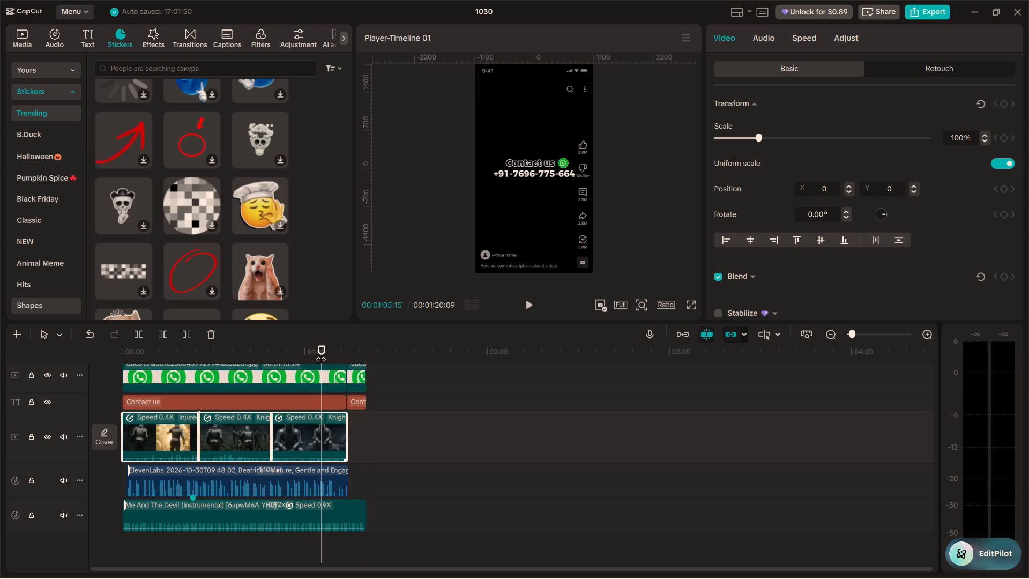
pyautogui.press('space')
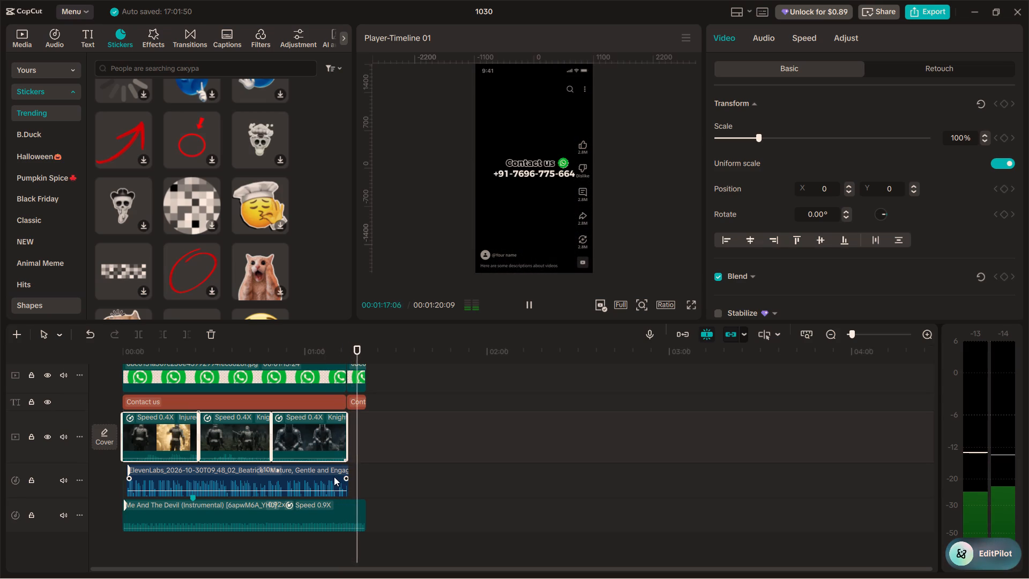
pyautogui.press('space')
# Select the ElevenLabs voiceover clip and replay from about 00:46 while examining its audio enhancement settings.
pyautogui.click(286, 489)
pyautogui.press('space')
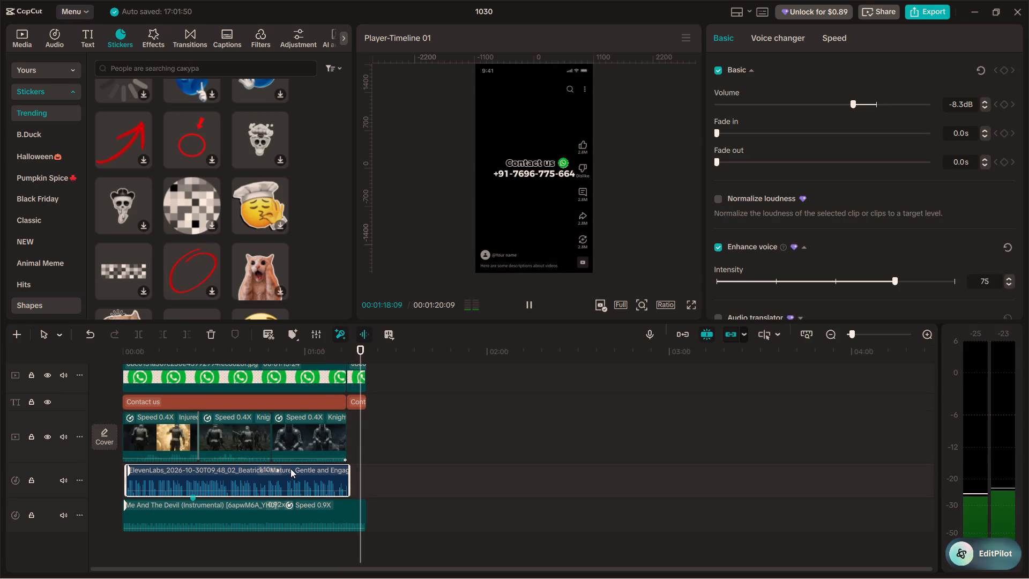
pyautogui.press('space')
pyautogui.click(262, 347)
pyautogui.press('space')
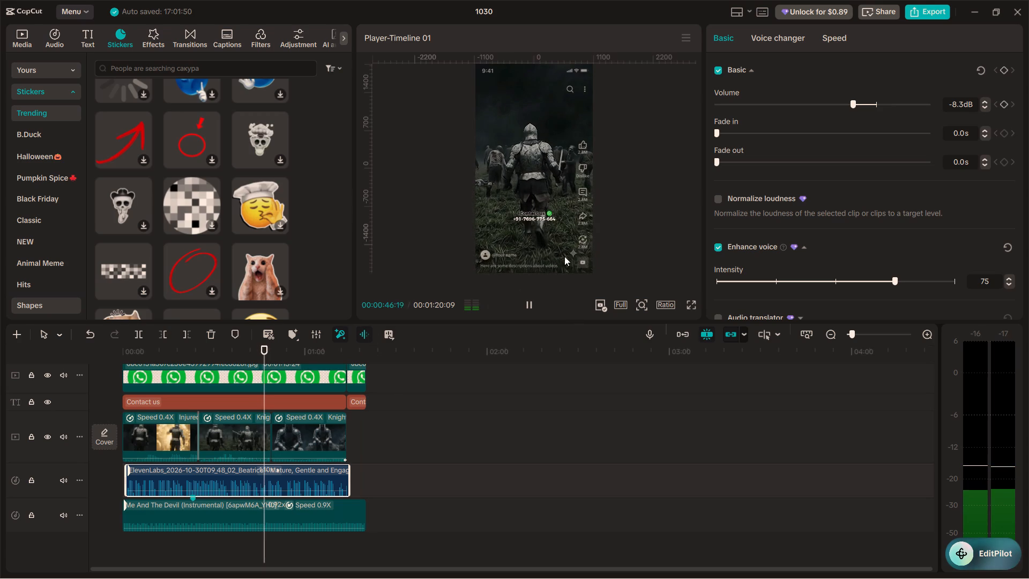
pyautogui.scroll(-3, 789, 218)
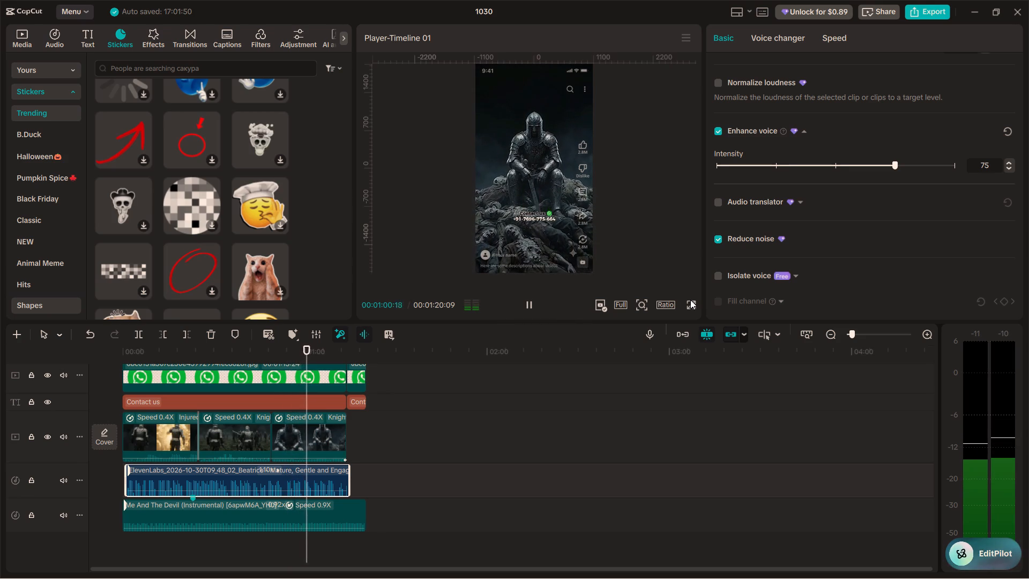
pyautogui.press('space')
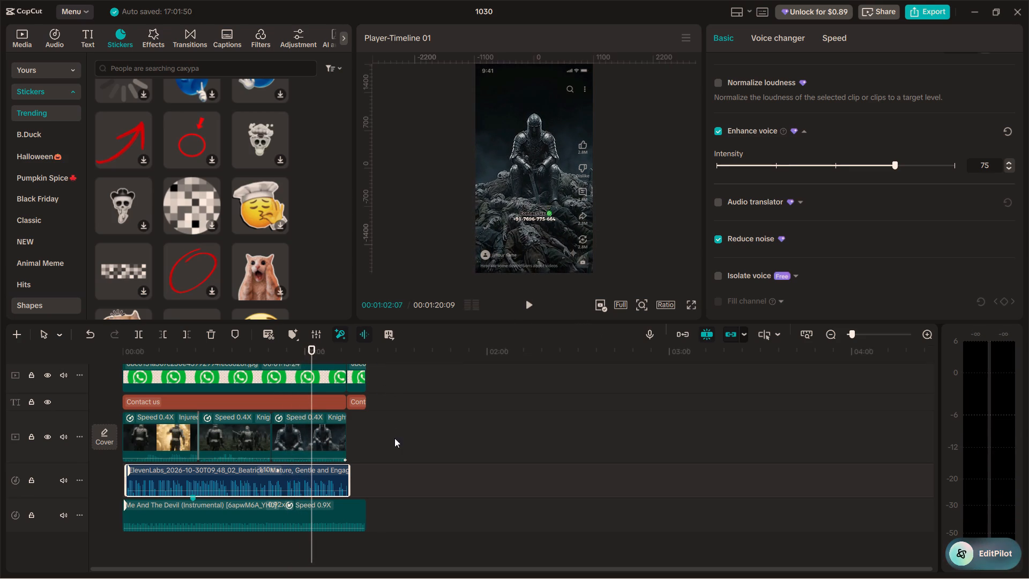
# Combine the three knight clips on the main track into one compound clip.
pyautogui.moveTo(394, 439); pyautogui.dragTo(154, 438)
pyautogui.moveTo(363, 432); pyautogui.dragTo(160, 432)
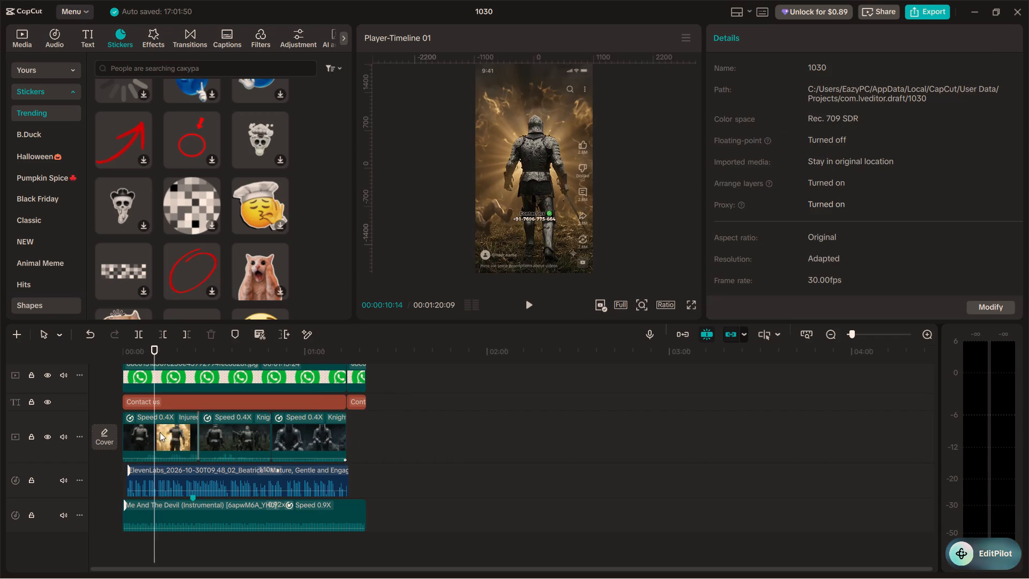
pyautogui.moveTo(160, 432); pyautogui.dragTo(141, 433)
pyautogui.moveTo(379, 440); pyautogui.dragTo(208, 437)
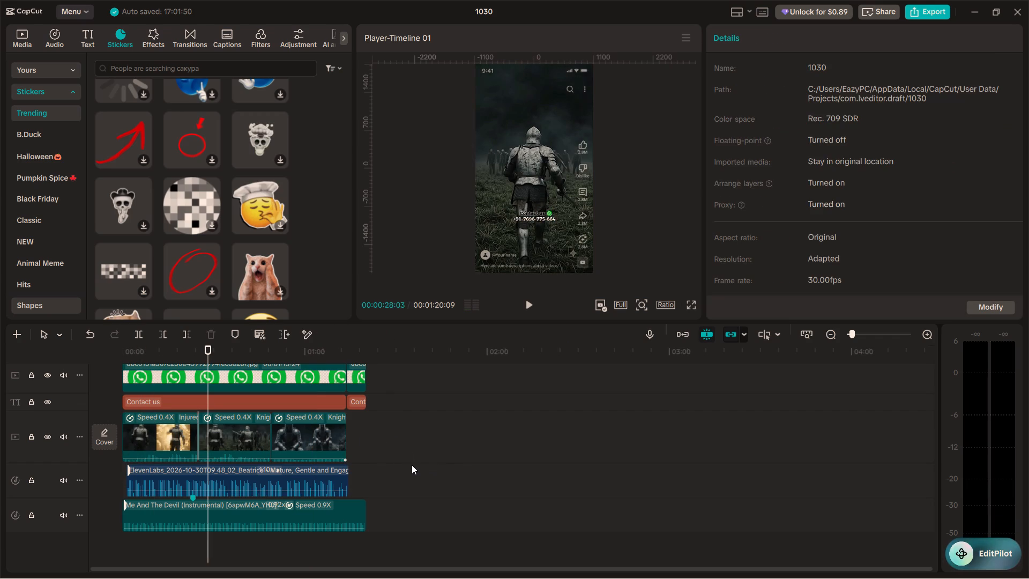
pyautogui.moveTo(398, 455); pyautogui.dragTo(170, 433)
pyautogui.rightClick(170, 433)
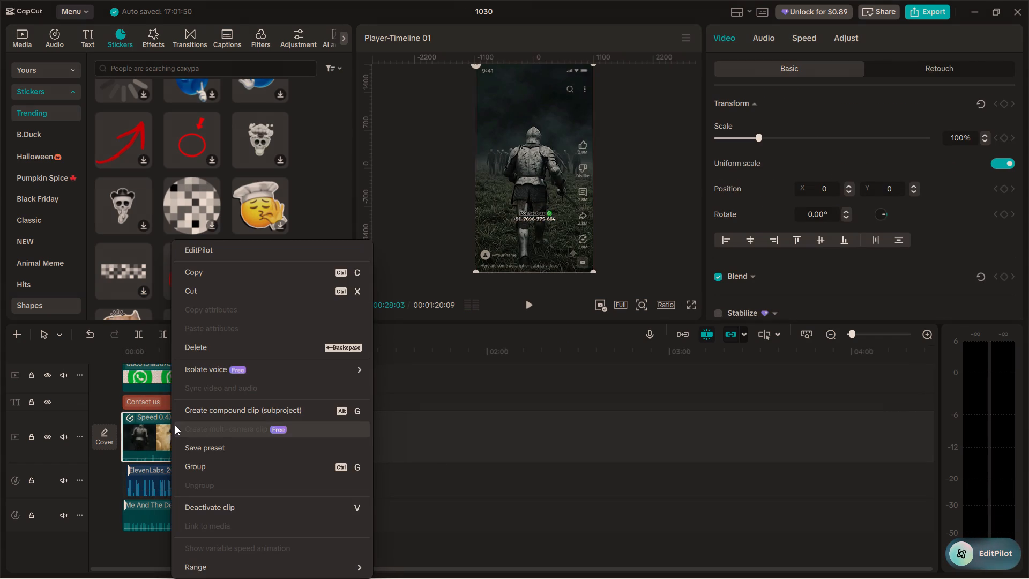
pyautogui.click(204, 411)
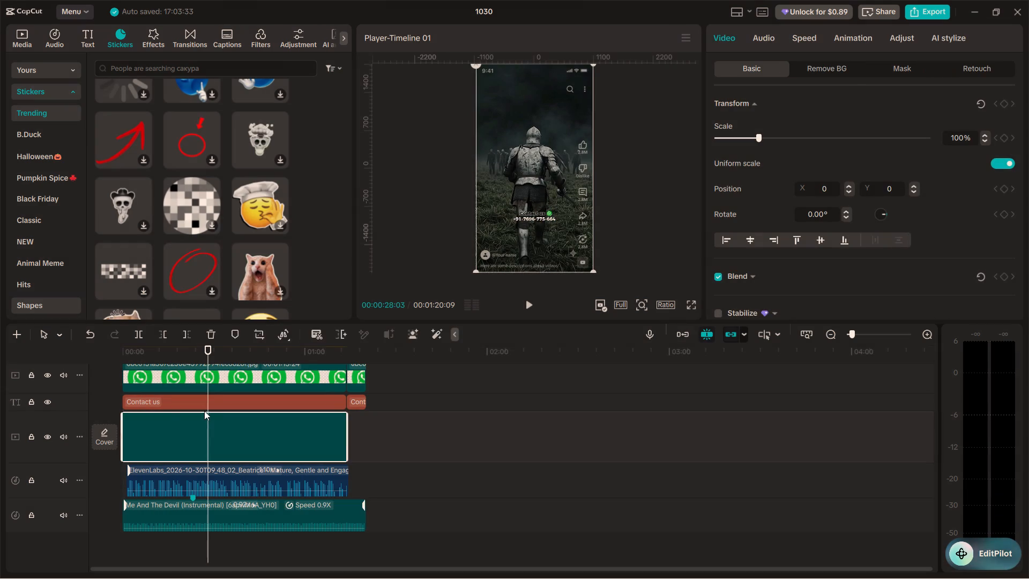
# Browse the Retro video effects for a look that suits the knight compound clip.
pyautogui.click(152, 34)
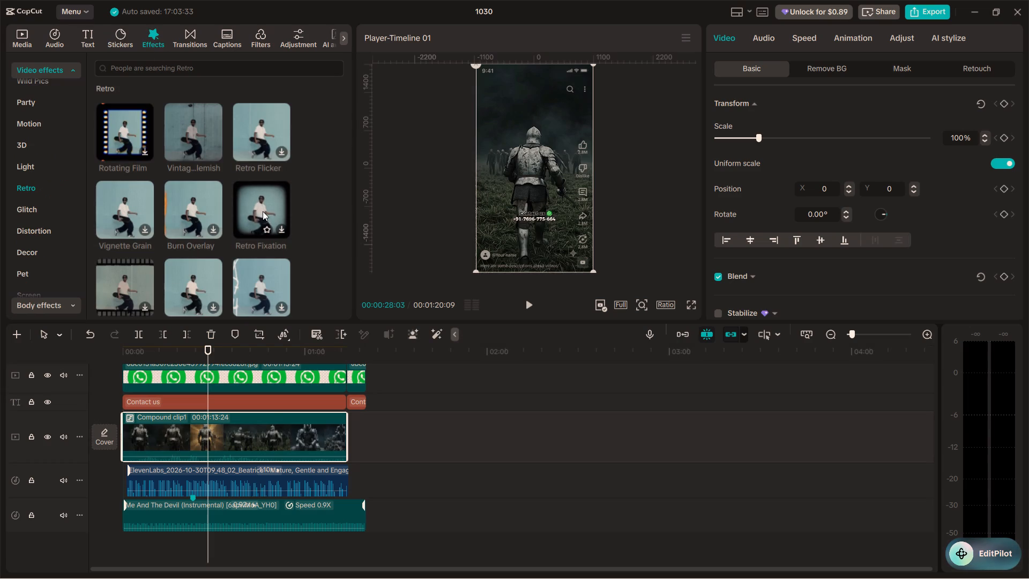
pyautogui.scroll(-1, 203, 174)
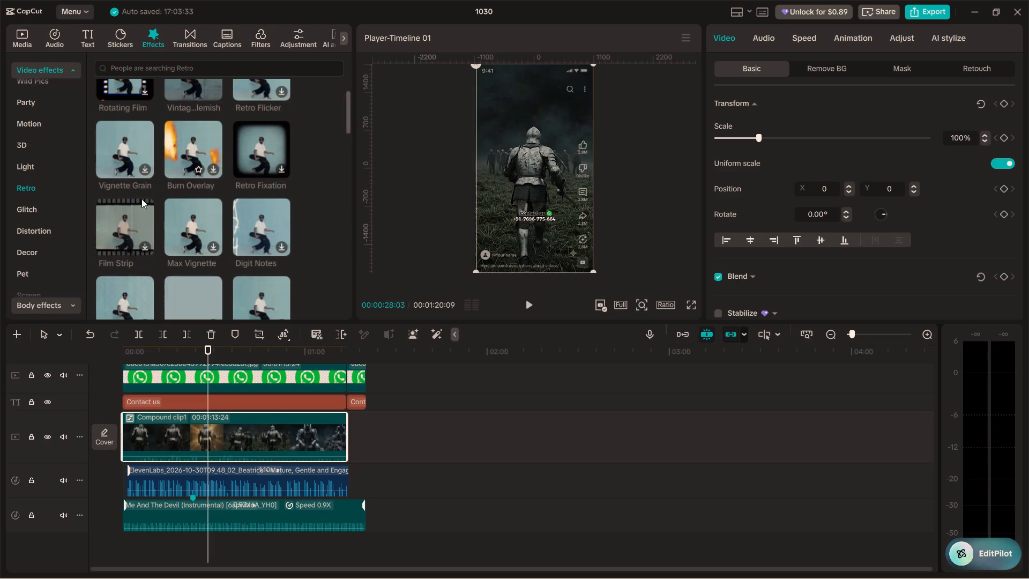
pyautogui.scroll(-1, 161, 230)
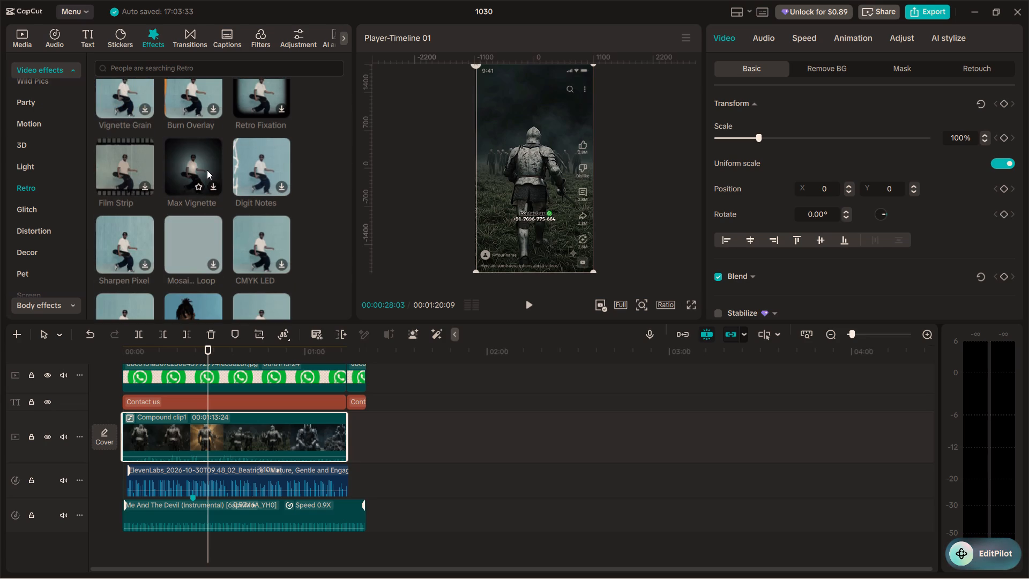
pyautogui.scroll(-2, 207, 170)
pyautogui.scroll(-2, 204, 219)
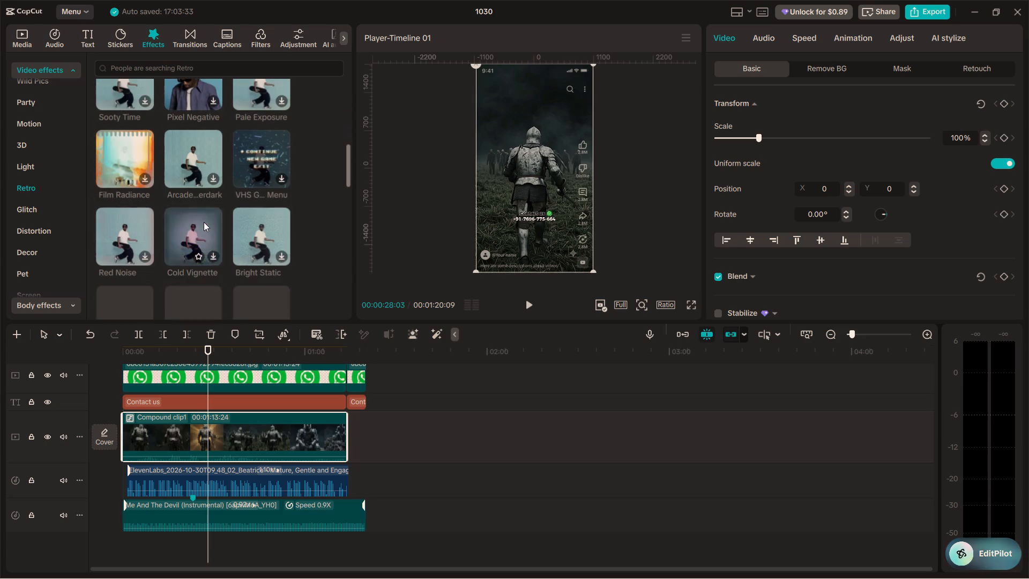
pyautogui.scroll(-1, 204, 222)
pyautogui.scroll(-2, 178, 257)
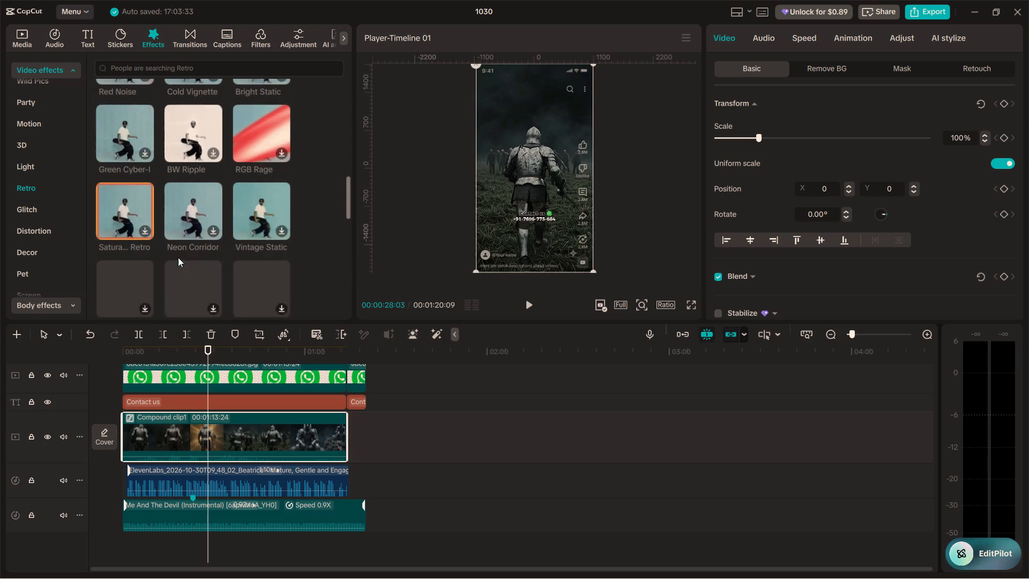
pyautogui.scroll(-1, 178, 257)
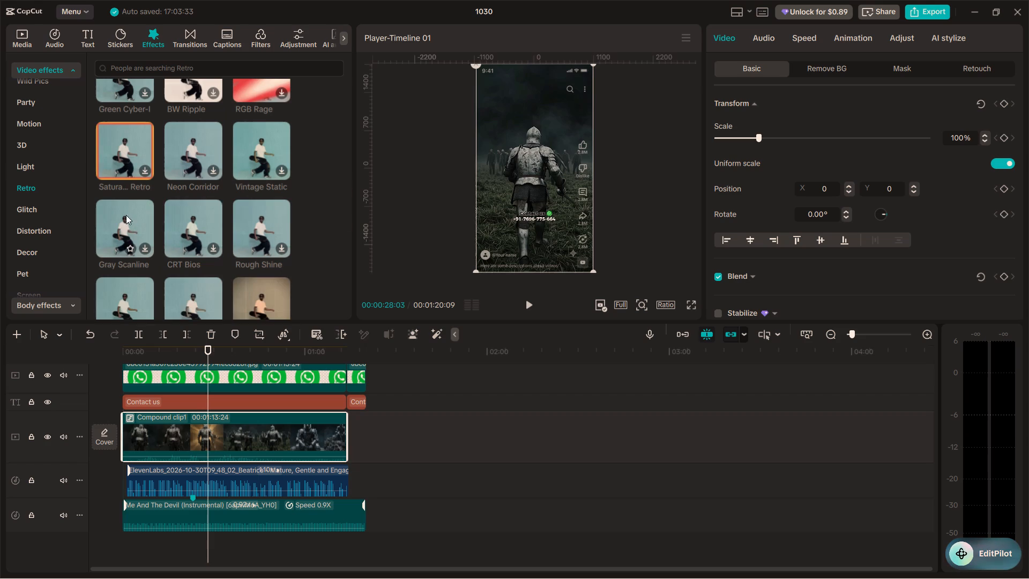
pyautogui.scroll(-2, 266, 247)
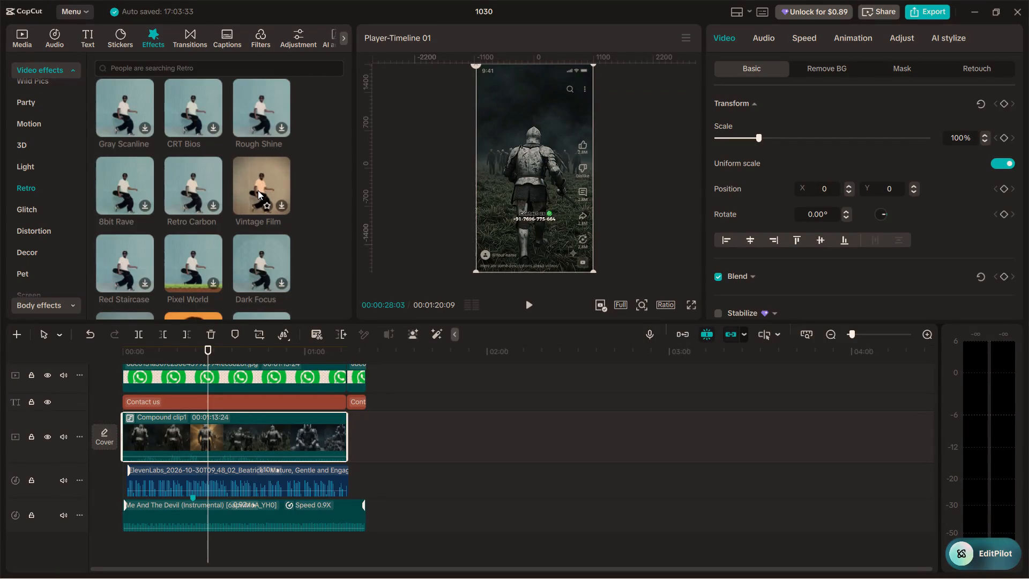
pyautogui.scroll(-1, 264, 202)
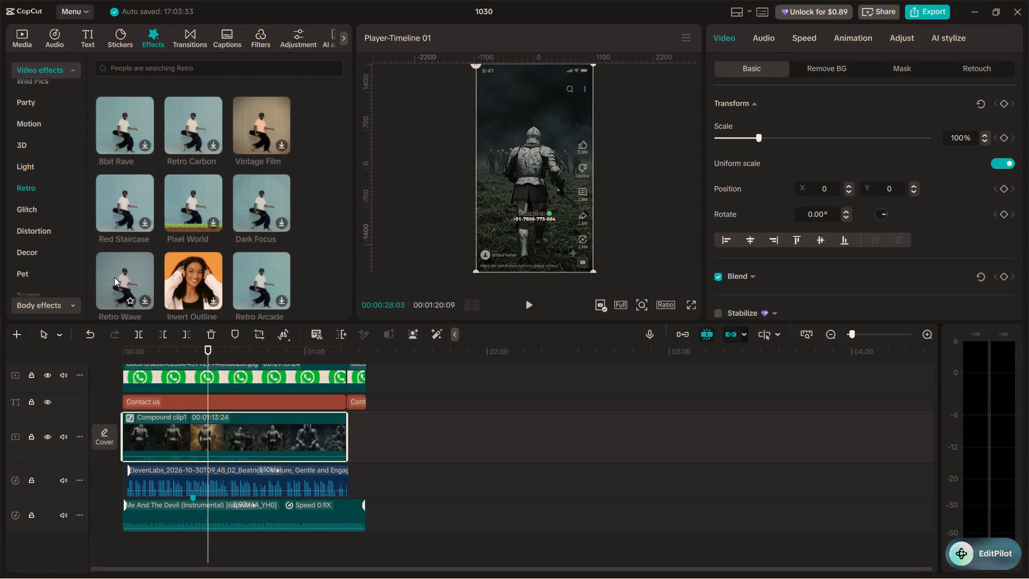
pyautogui.scroll(-1, 114, 277)
pyautogui.scroll(-1, 185, 218)
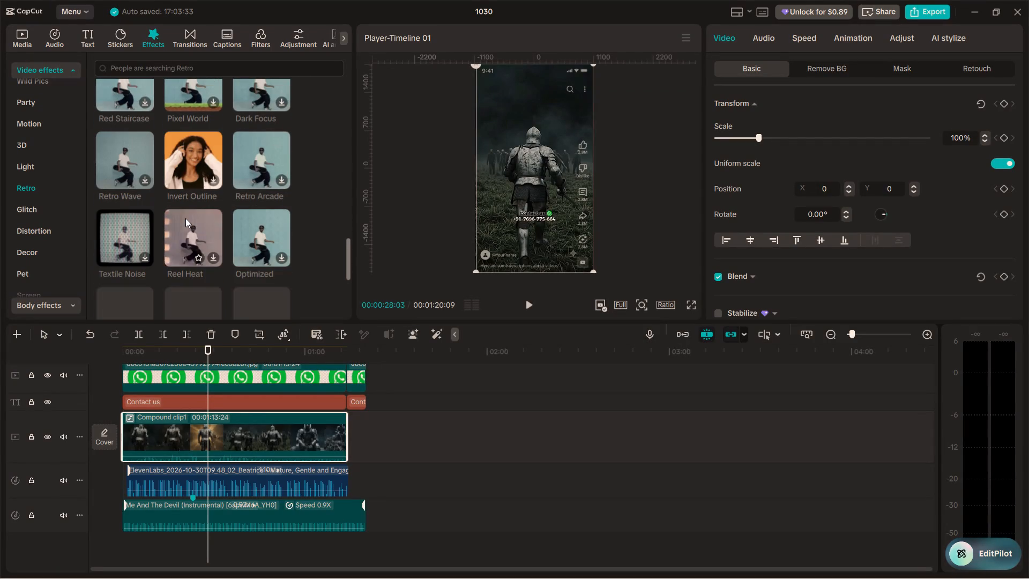
pyautogui.scroll(-1, 251, 232)
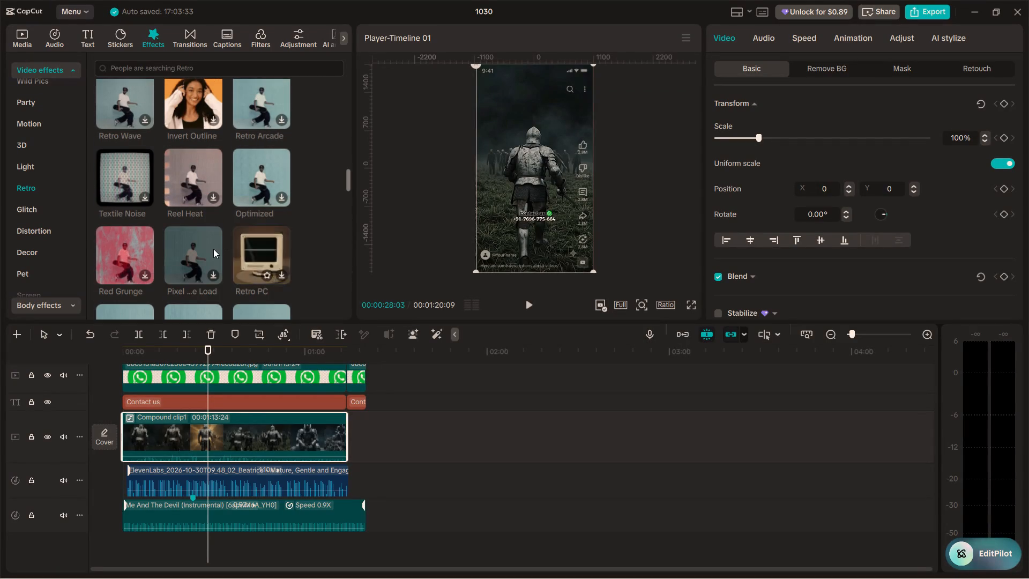
pyautogui.scroll(-2, 209, 250)
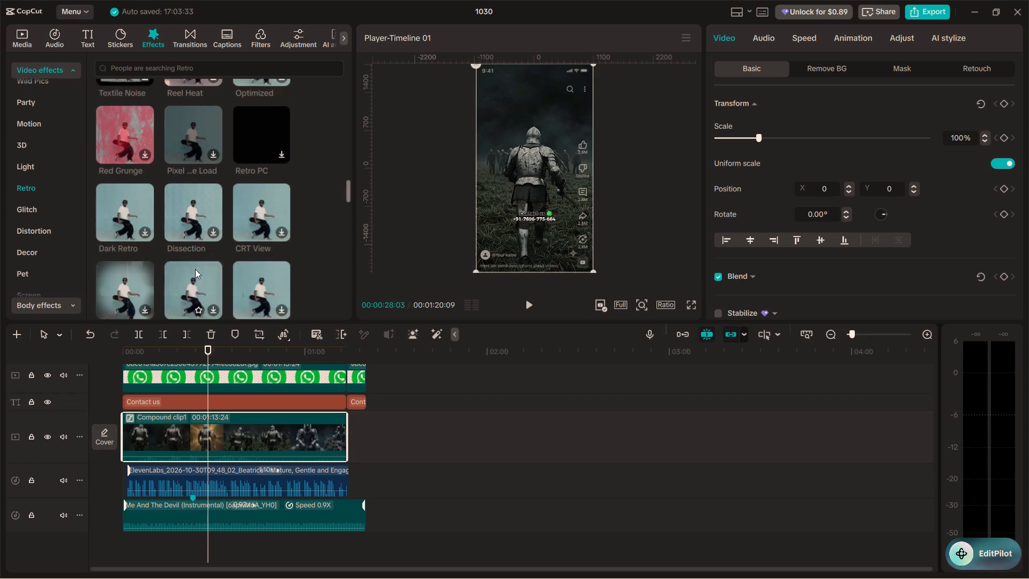
pyautogui.scroll(-2, 139, 287)
pyautogui.scroll(-2, 168, 251)
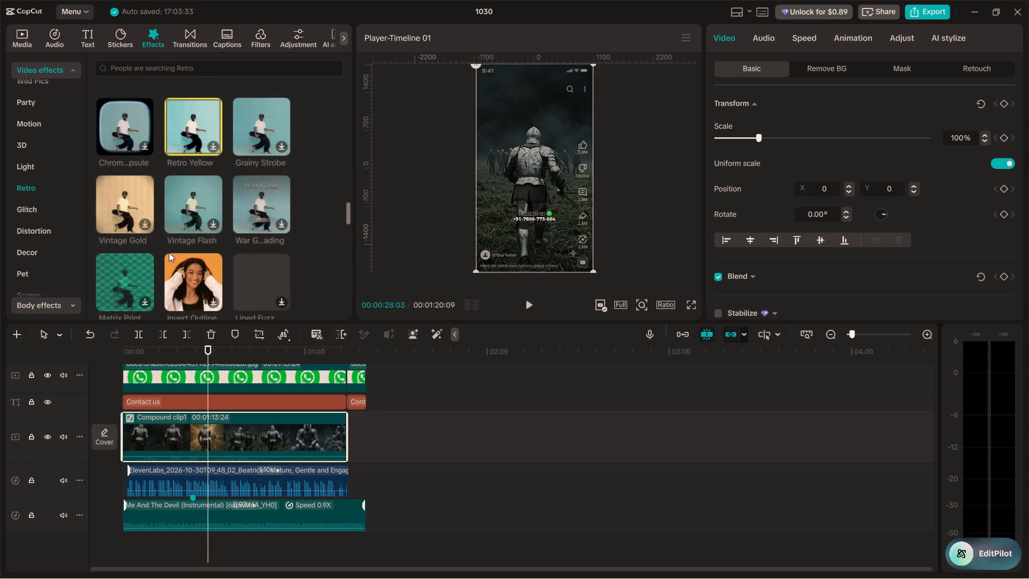
pyautogui.scroll(-3, 170, 250)
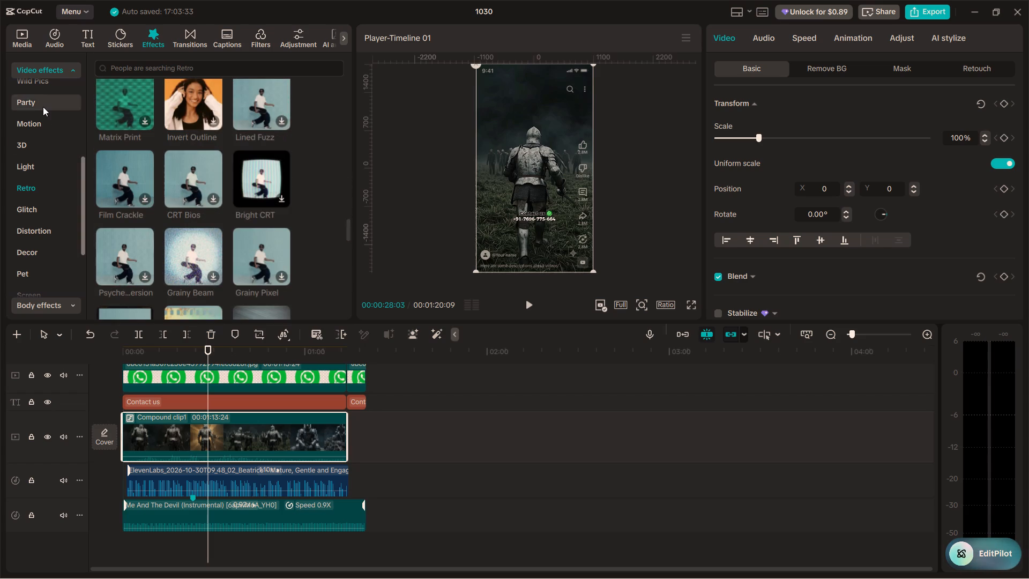
pyautogui.scroll(13, 43, 107)
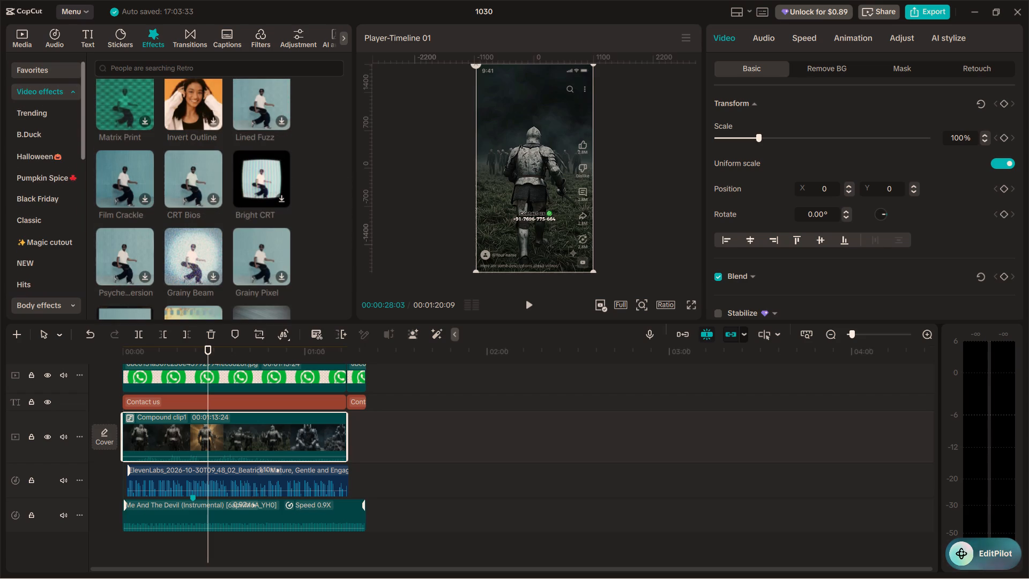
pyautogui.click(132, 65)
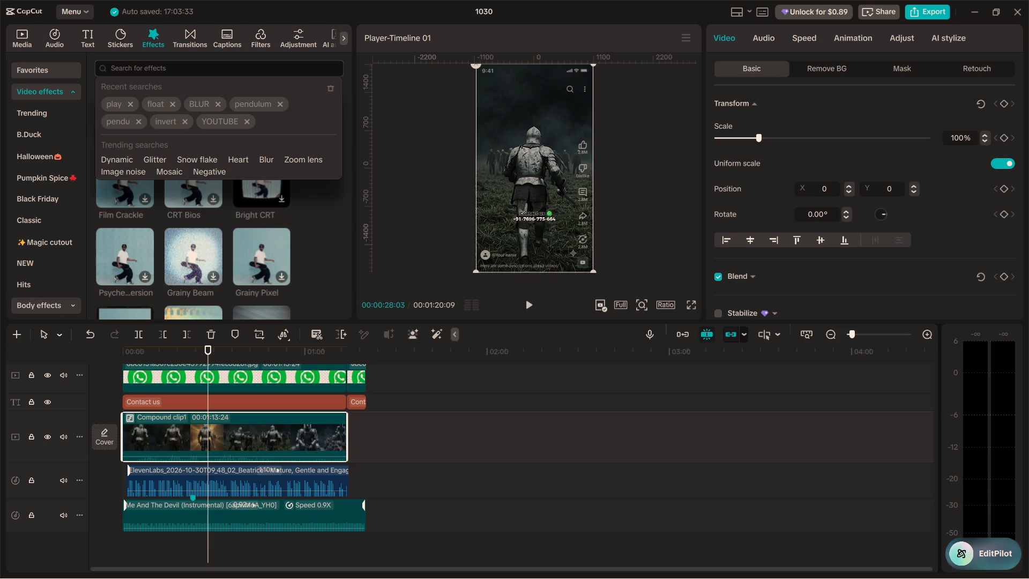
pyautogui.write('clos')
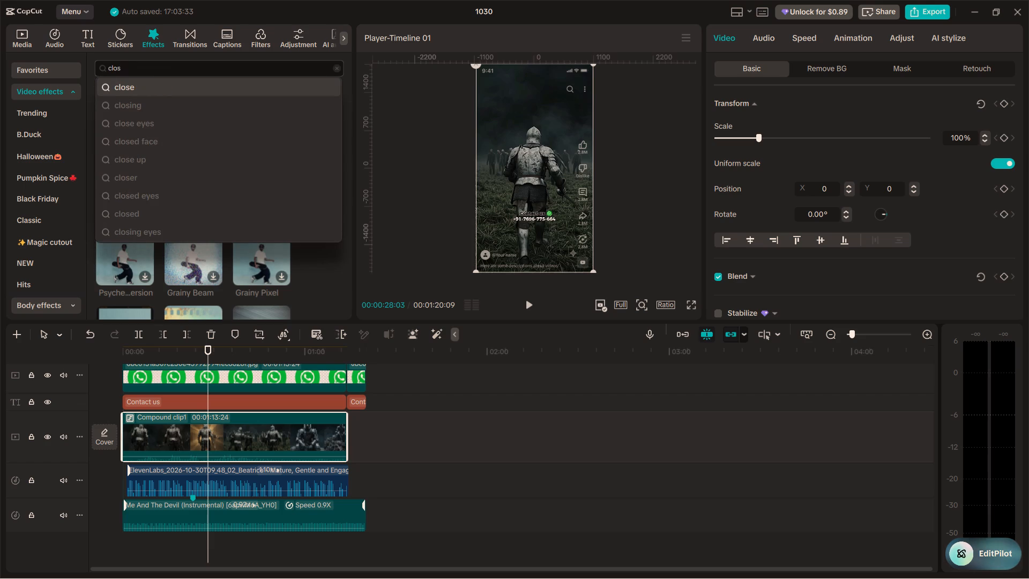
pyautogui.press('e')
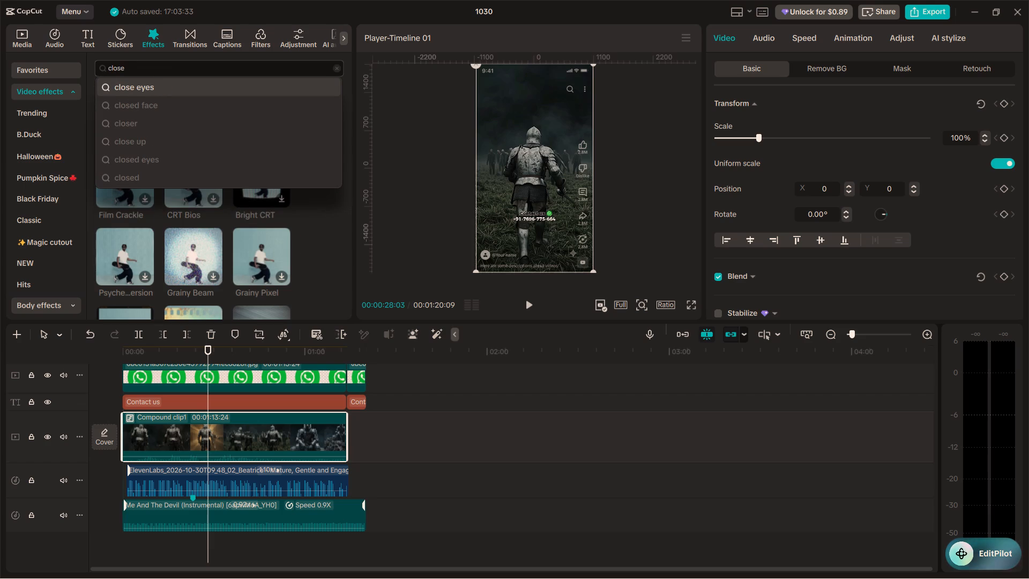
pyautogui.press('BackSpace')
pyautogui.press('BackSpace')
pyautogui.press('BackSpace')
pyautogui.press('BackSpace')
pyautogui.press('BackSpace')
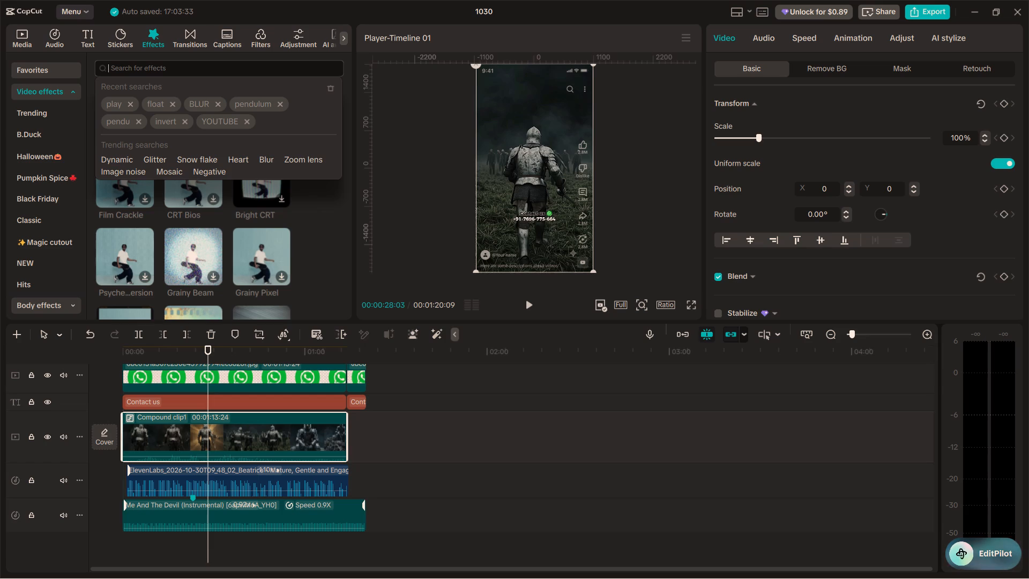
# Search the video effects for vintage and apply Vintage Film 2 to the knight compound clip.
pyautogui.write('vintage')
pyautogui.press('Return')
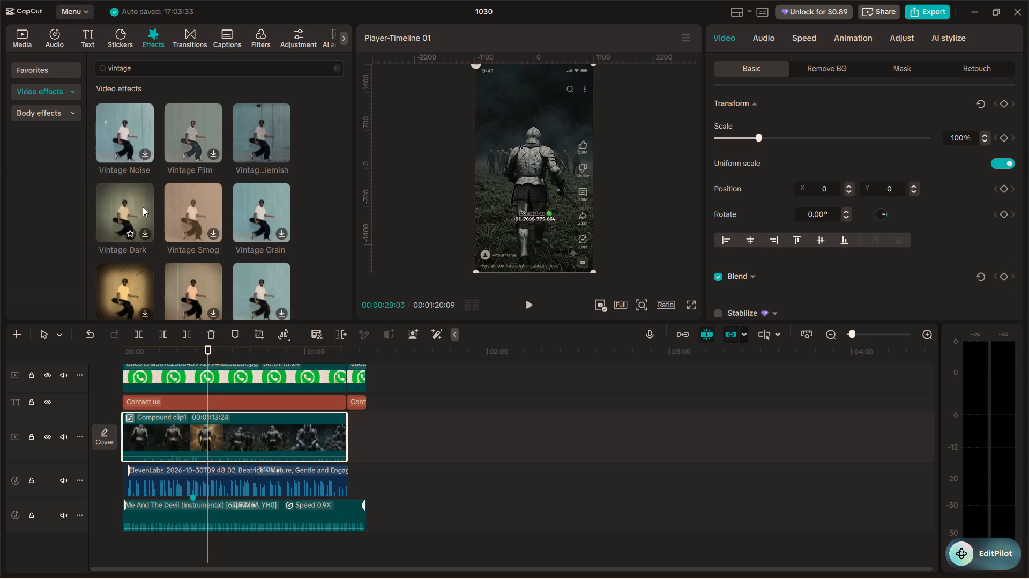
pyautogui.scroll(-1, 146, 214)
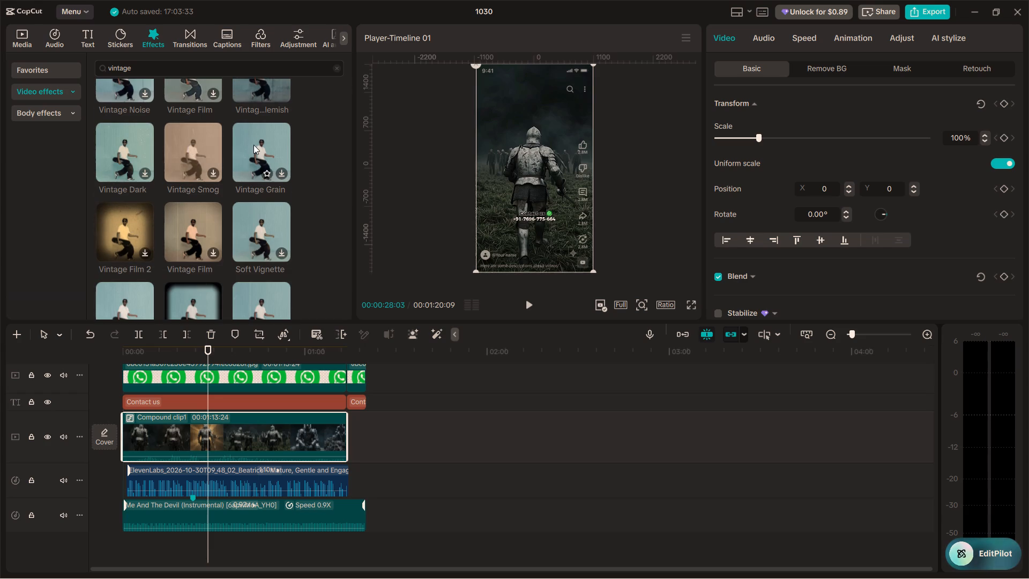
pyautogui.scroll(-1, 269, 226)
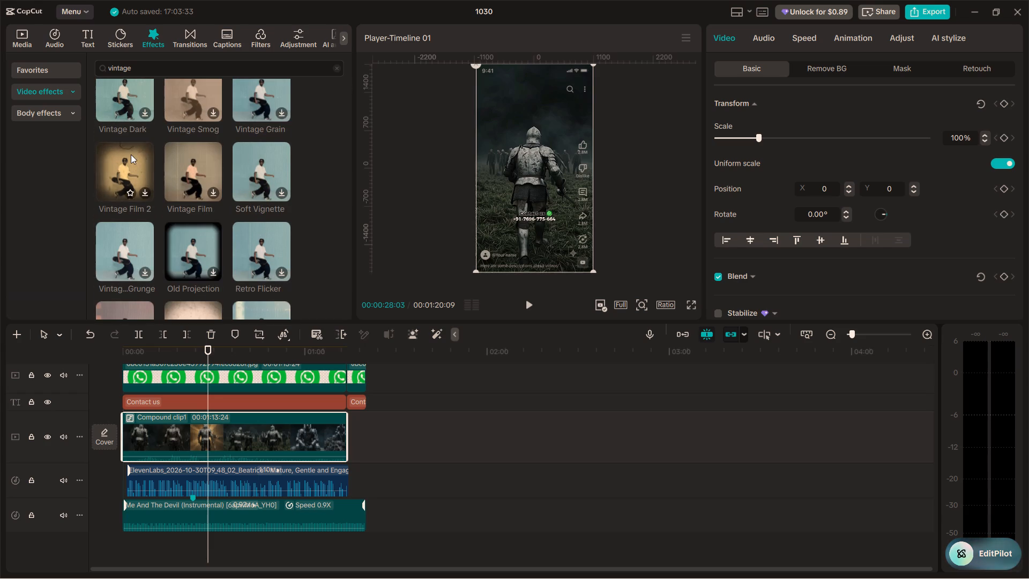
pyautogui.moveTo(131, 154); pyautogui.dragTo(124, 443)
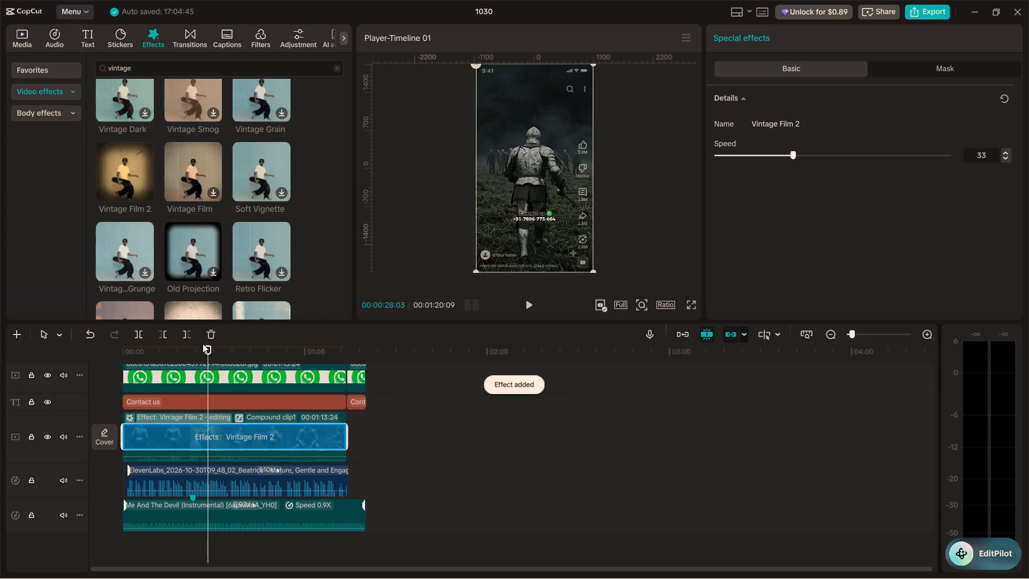
# Play the video full screen from the start to examine the Vintage Film 2 look on the knight footage.
pyautogui.moveTo(203, 344); pyautogui.dragTo(98, 345)
pyautogui.moveTo(159, 347); pyautogui.dragTo(103, 357)
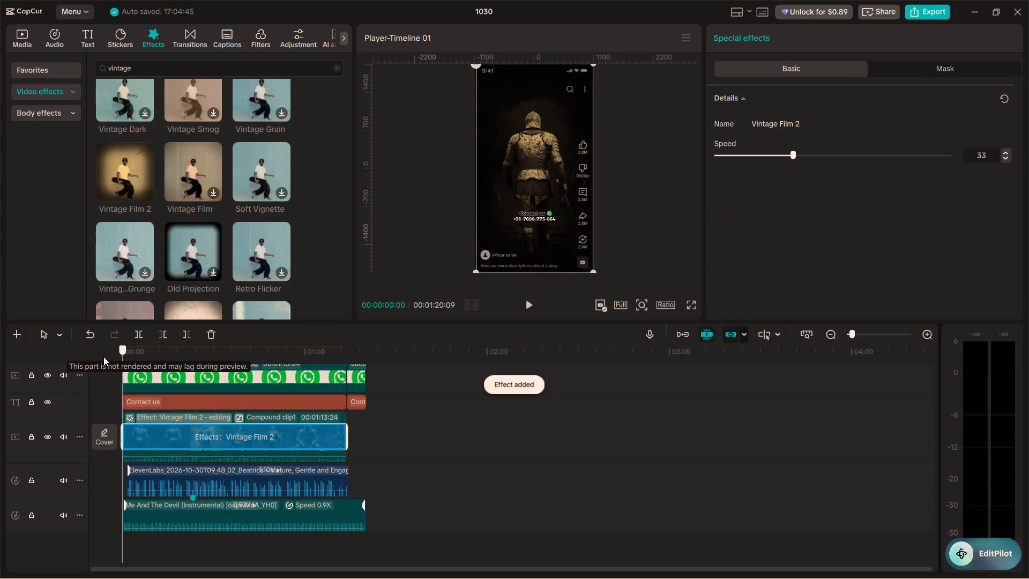
pyautogui.moveTo(103, 357); pyautogui.dragTo(91, 359)
pyautogui.click(689, 305)
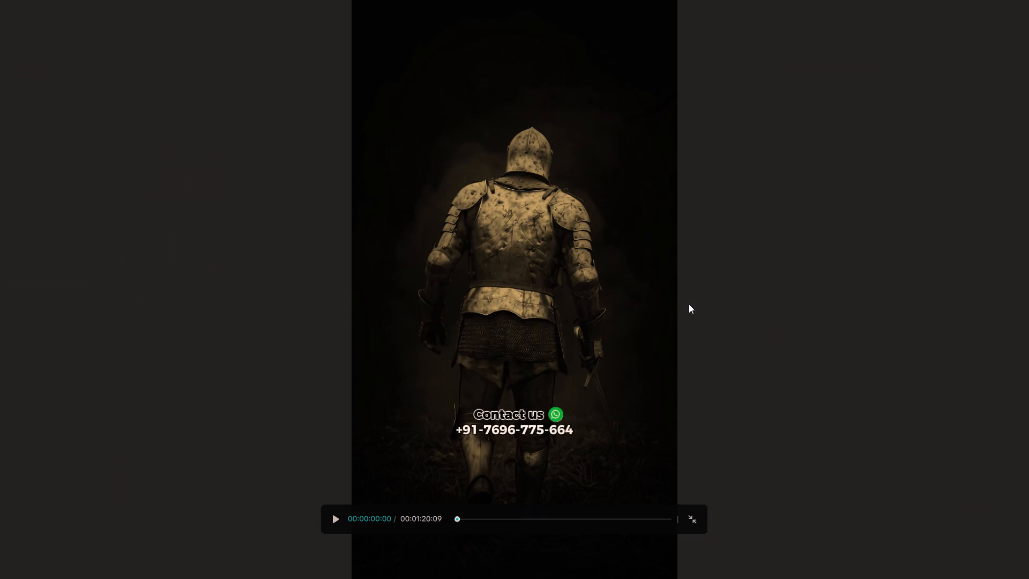
pyautogui.press('space')
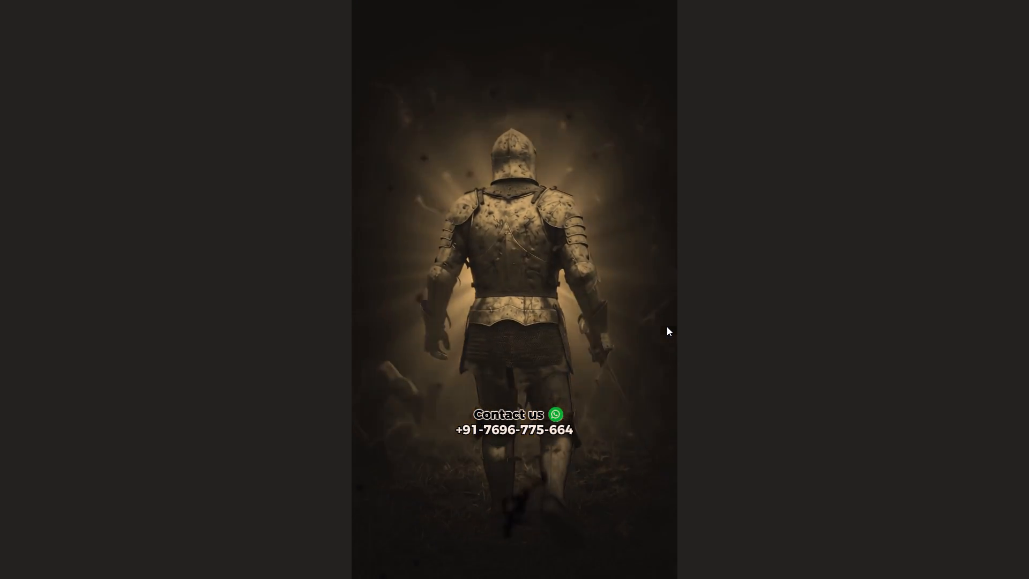
pyautogui.press('Escape')
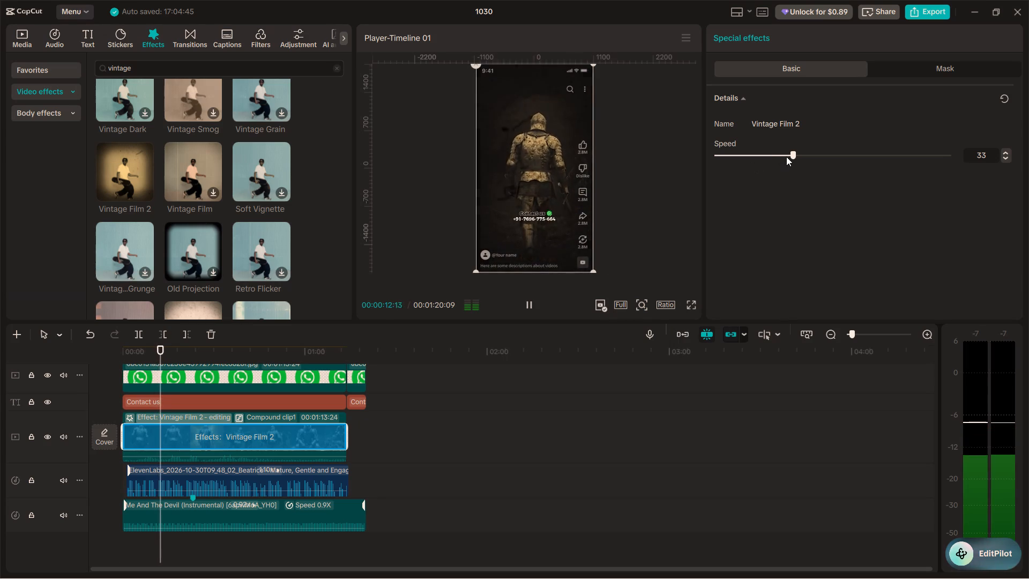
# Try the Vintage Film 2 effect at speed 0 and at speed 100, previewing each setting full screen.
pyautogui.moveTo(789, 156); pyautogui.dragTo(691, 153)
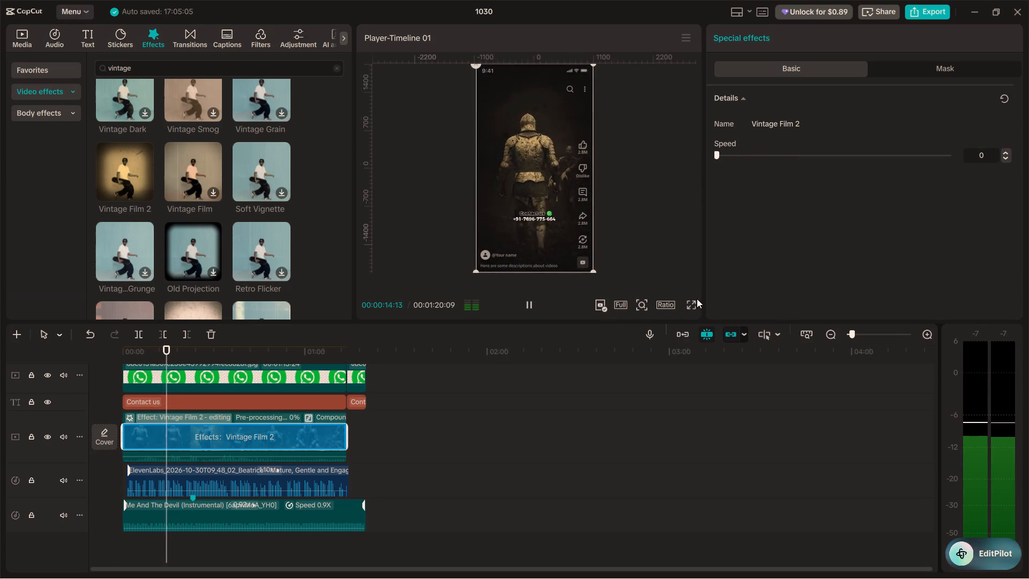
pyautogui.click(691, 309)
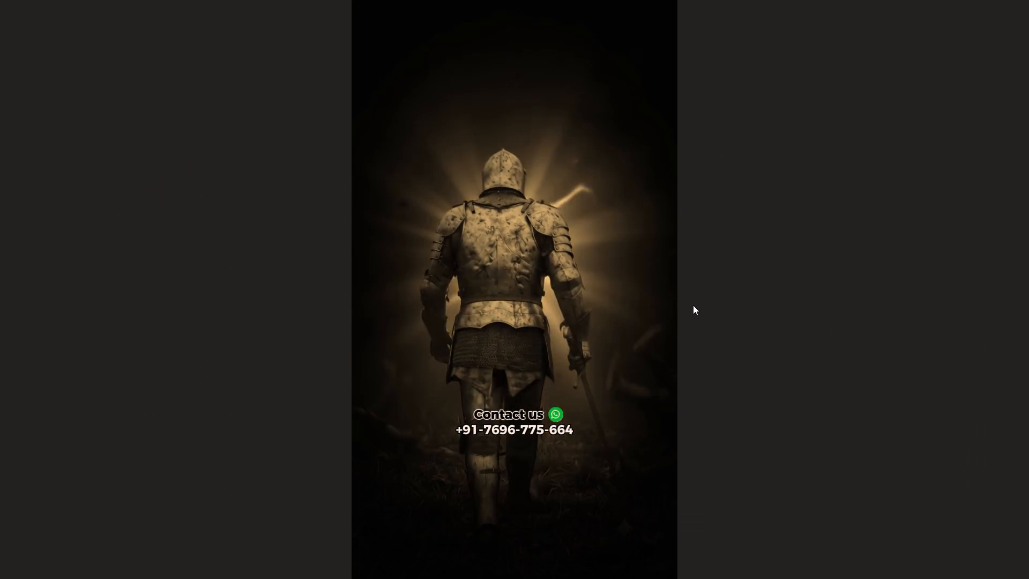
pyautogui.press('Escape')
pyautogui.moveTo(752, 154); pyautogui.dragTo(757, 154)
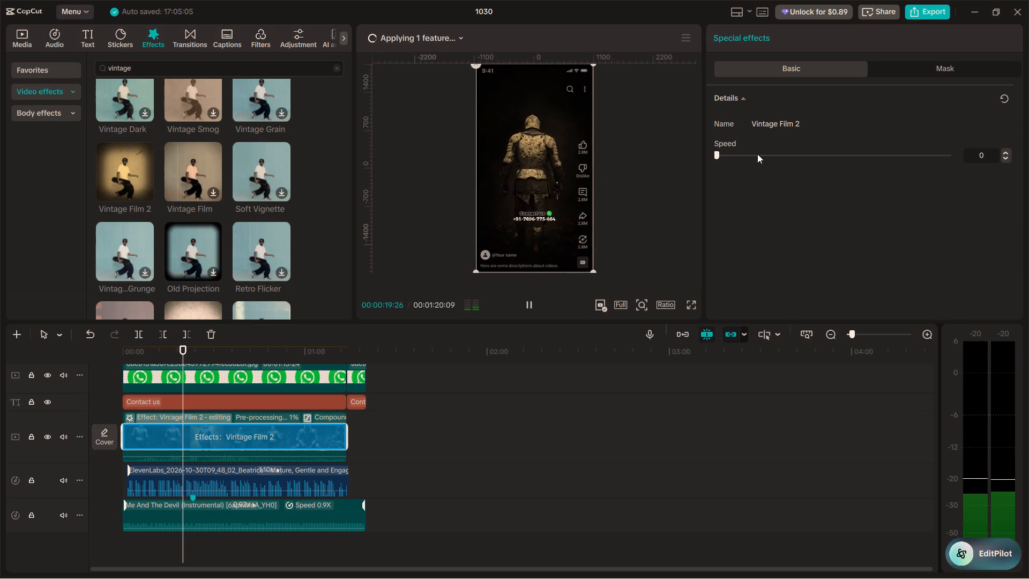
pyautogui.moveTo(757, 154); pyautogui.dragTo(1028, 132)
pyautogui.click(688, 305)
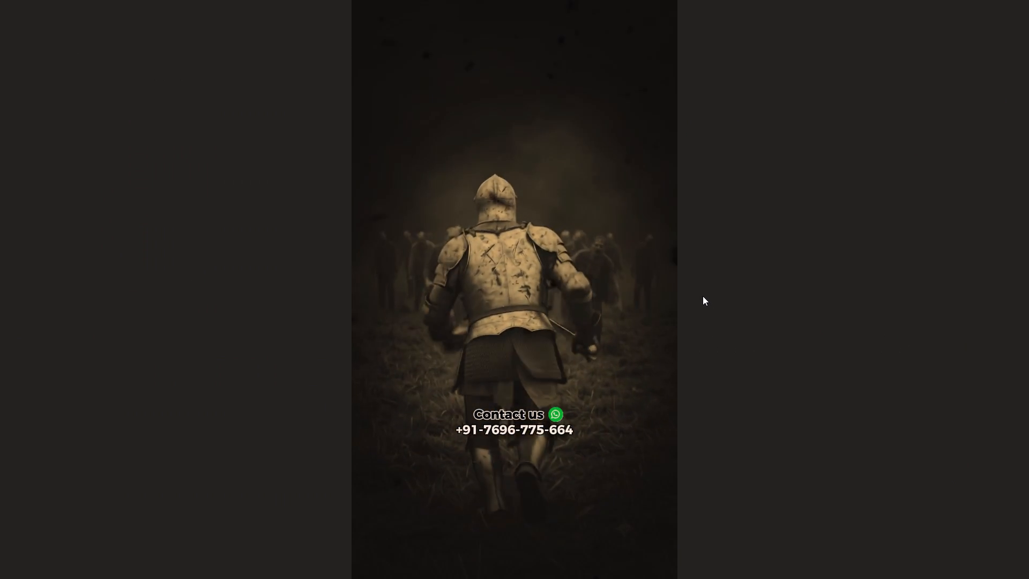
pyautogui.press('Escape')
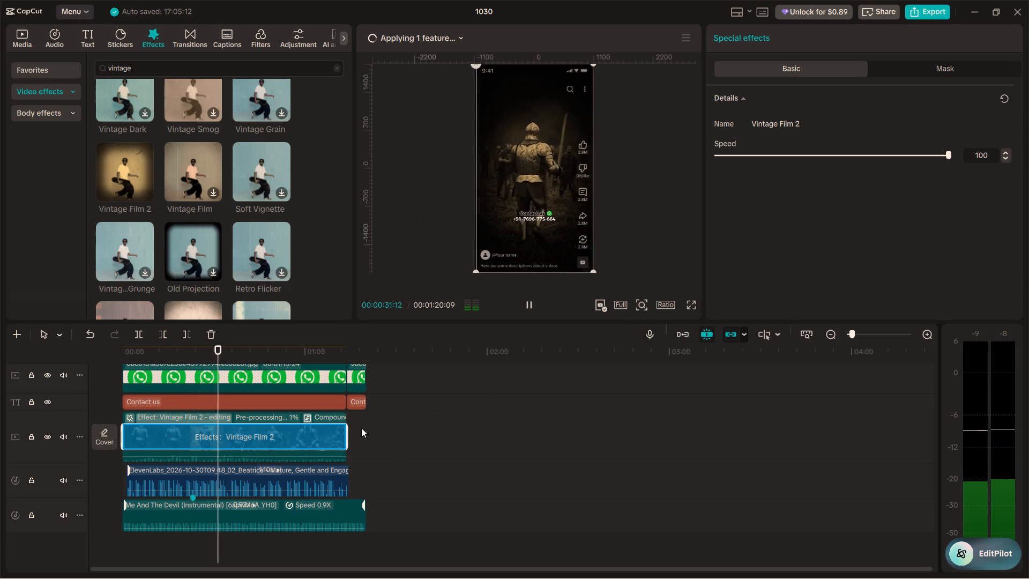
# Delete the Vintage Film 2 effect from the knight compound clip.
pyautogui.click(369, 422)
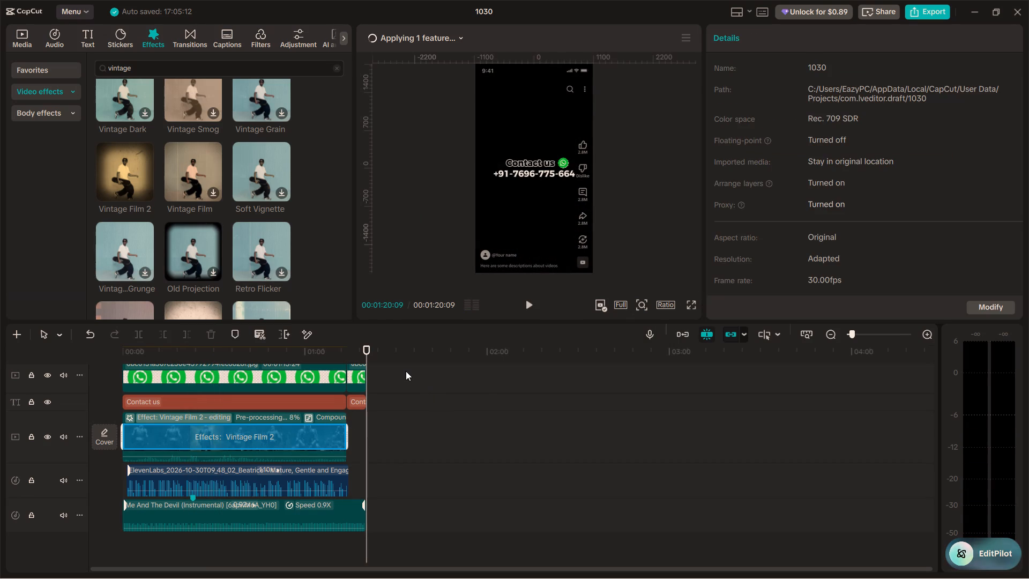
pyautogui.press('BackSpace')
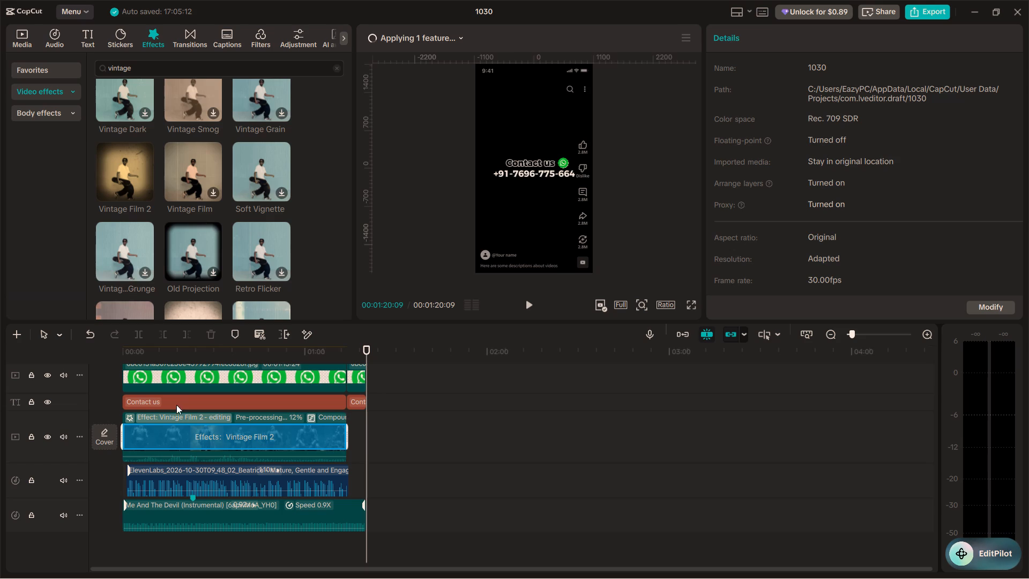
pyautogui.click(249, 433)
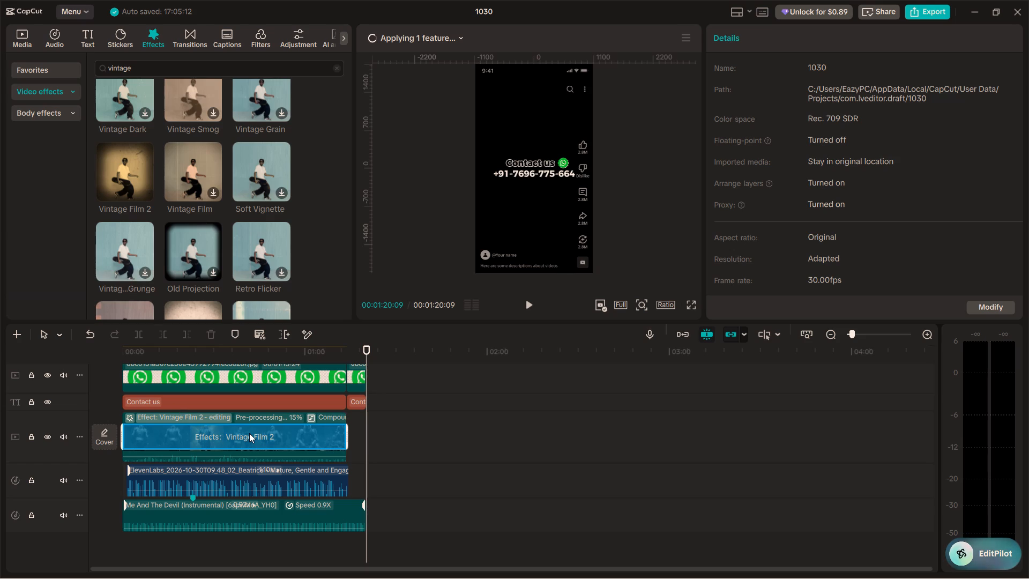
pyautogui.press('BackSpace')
# Undo the compound clip to split it back into the three separate knight clips.
pyautogui.rightClick(246, 435)
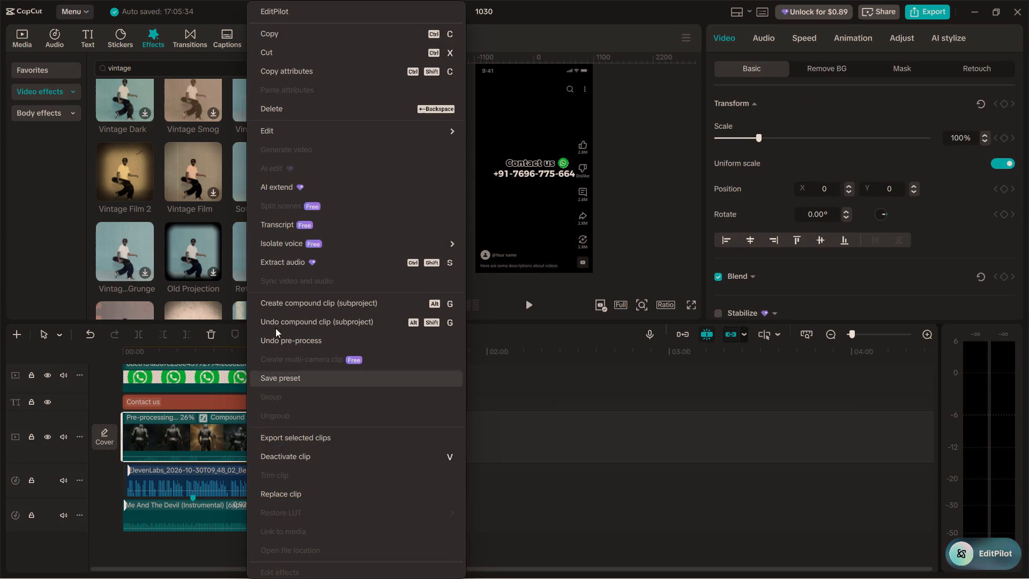
pyautogui.click(297, 320)
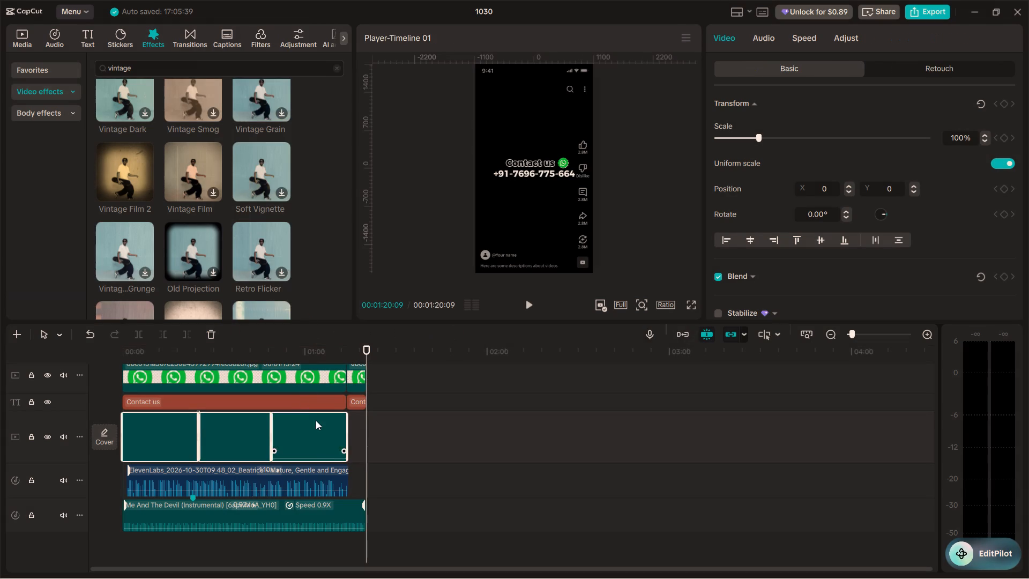
# Trim the start of the Knight_fighting clip to about 00:27:23 and close the gap after the Injured_knight clip.
pyautogui.keyDown('ctrl'); pyautogui.scroll(6, 259, 424); pyautogui.keyUp('ctrl')
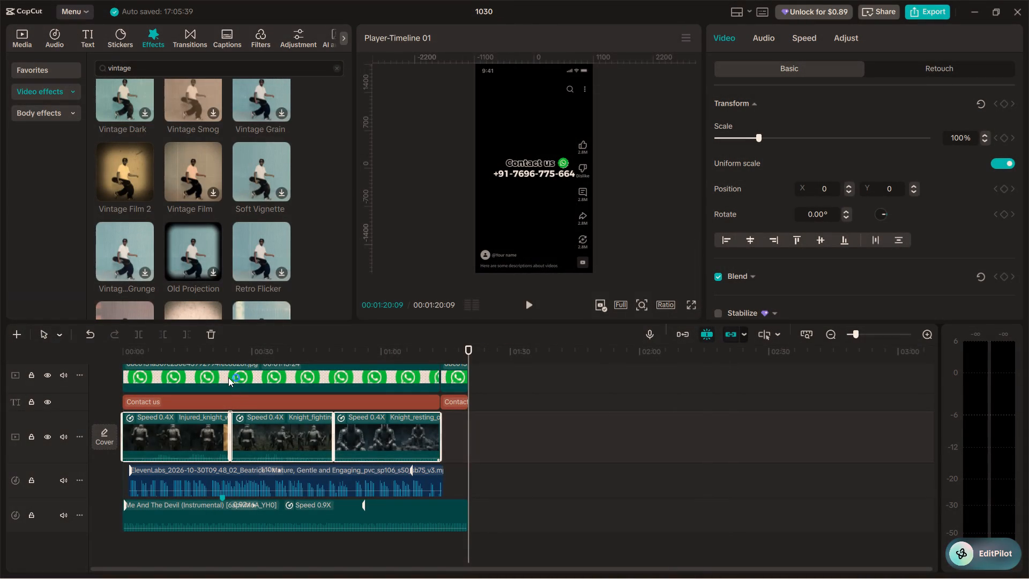
pyautogui.click(227, 356)
pyautogui.click(227, 356)
pyautogui.click(255, 421)
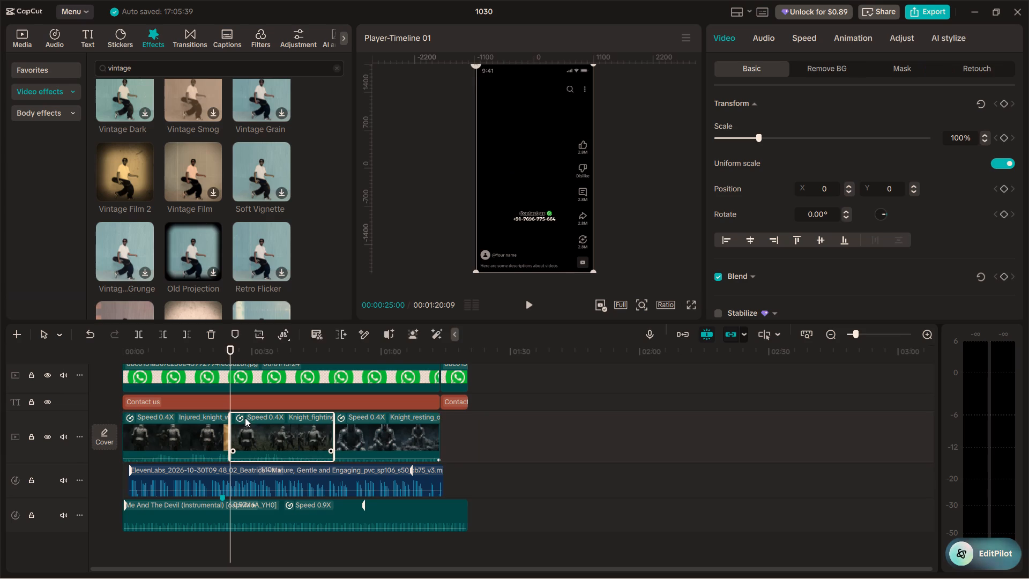
pyautogui.press('space')
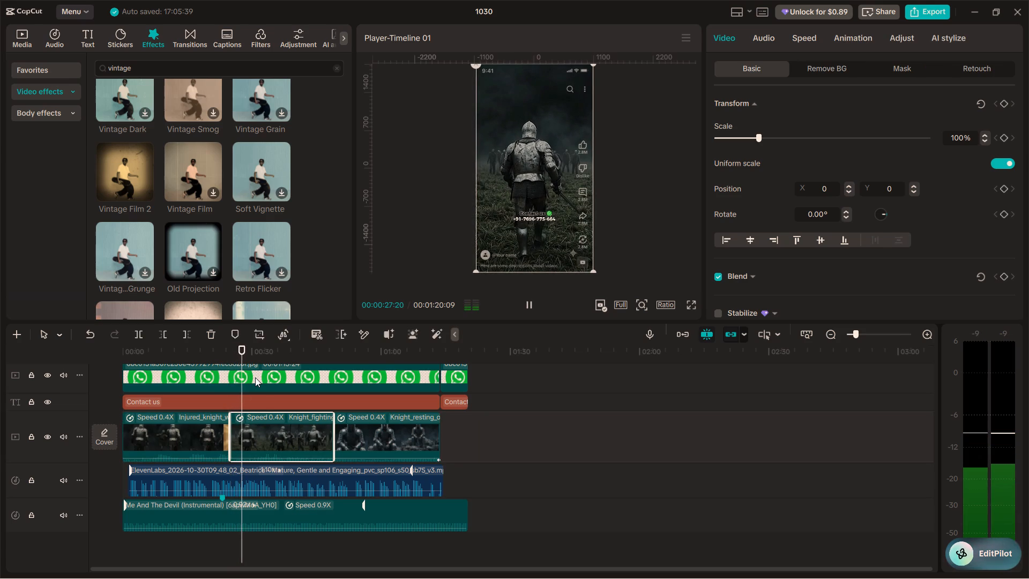
pyautogui.press('space')
pyautogui.moveTo(234, 424); pyautogui.dragTo(246, 425)
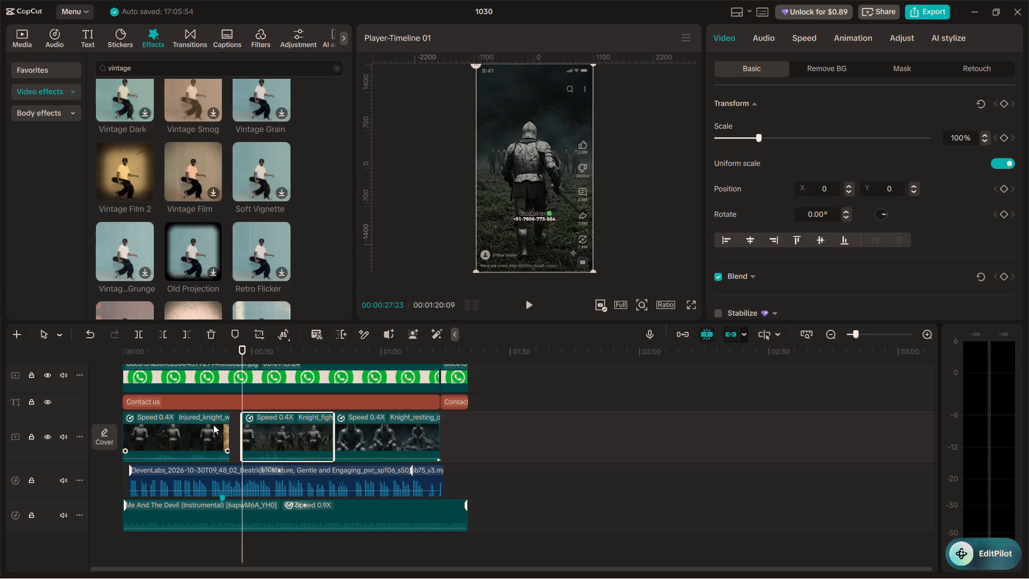
pyautogui.moveTo(294, 431); pyautogui.dragTo(289, 431)
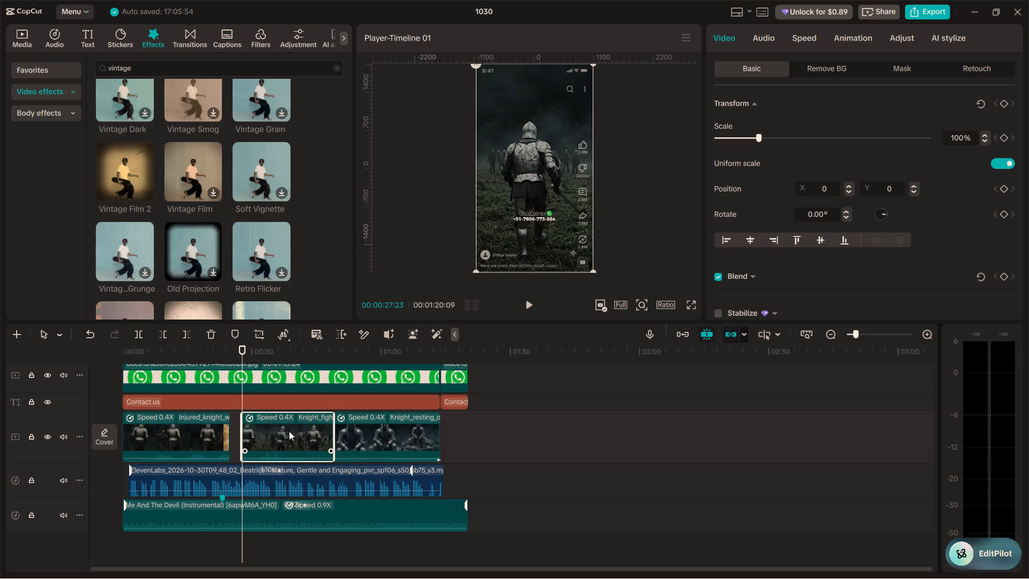
pyautogui.moveTo(289, 431); pyautogui.dragTo(282, 431)
# Slow the Knight_resting clip to 0.36x, stretching its start back to meet the end of the Knight_fighting clip.
pyautogui.click(360, 432)
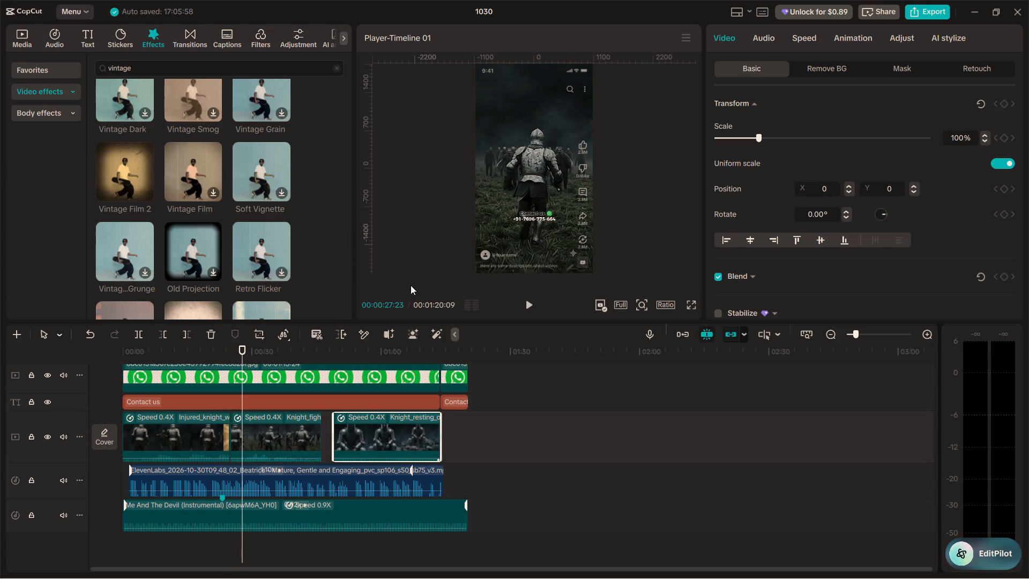
pyautogui.click(797, 37)
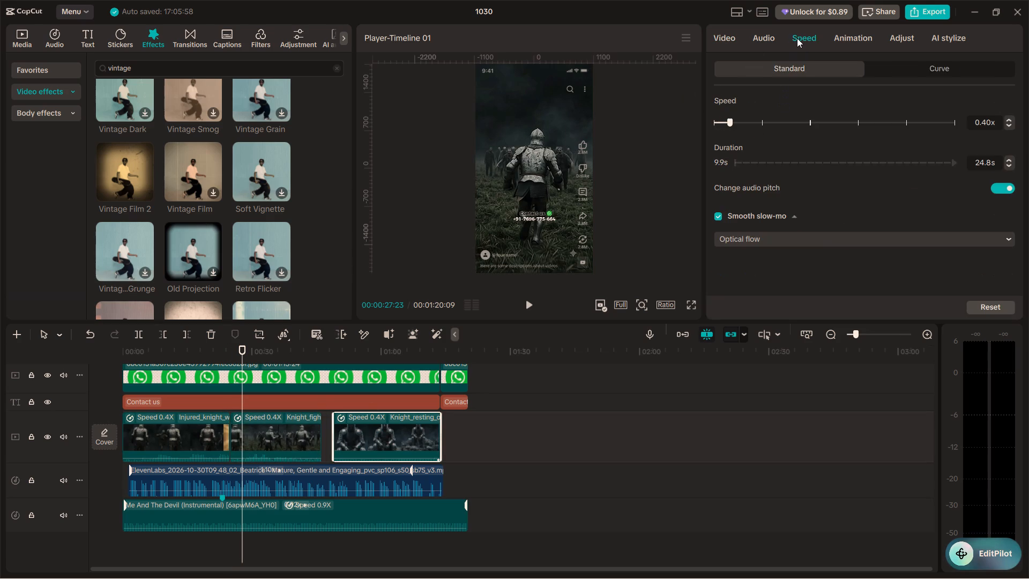
pyautogui.moveTo(336, 417); pyautogui.dragTo(325, 417)
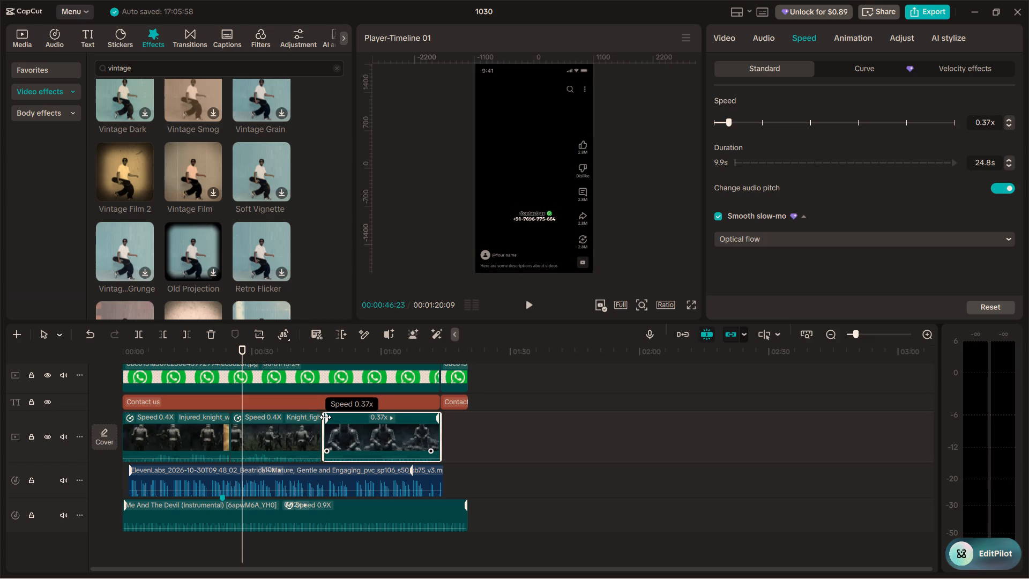
pyautogui.moveTo(325, 417); pyautogui.dragTo(315, 419)
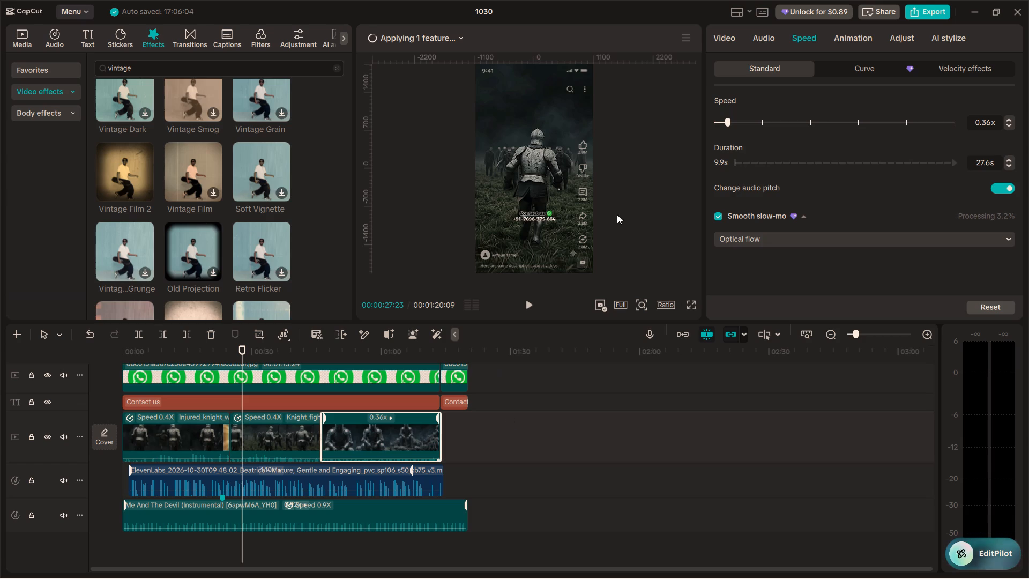
# Play short stretches from about 00:16 to 00:22 to examine the footage leading into the Knight_fighting clip.
pyautogui.click(310, 357)
pyautogui.moveTo(310, 357); pyautogui.dragTo(310, 356)
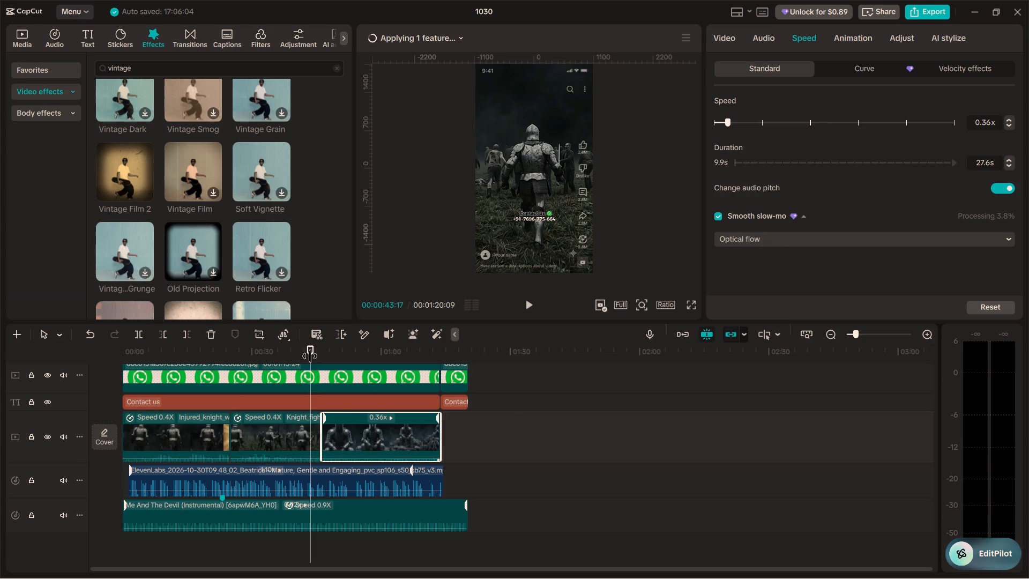
pyautogui.moveTo(310, 356); pyautogui.dragTo(194, 367)
pyautogui.press('space')
pyautogui.press('space')
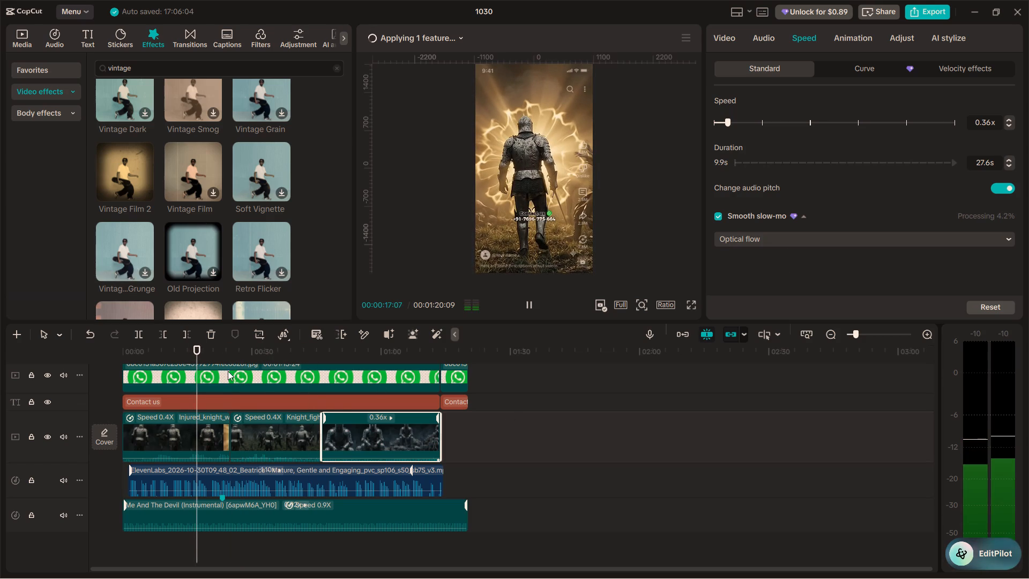
pyautogui.click(217, 350)
pyautogui.press('space')
pyautogui.press('space')
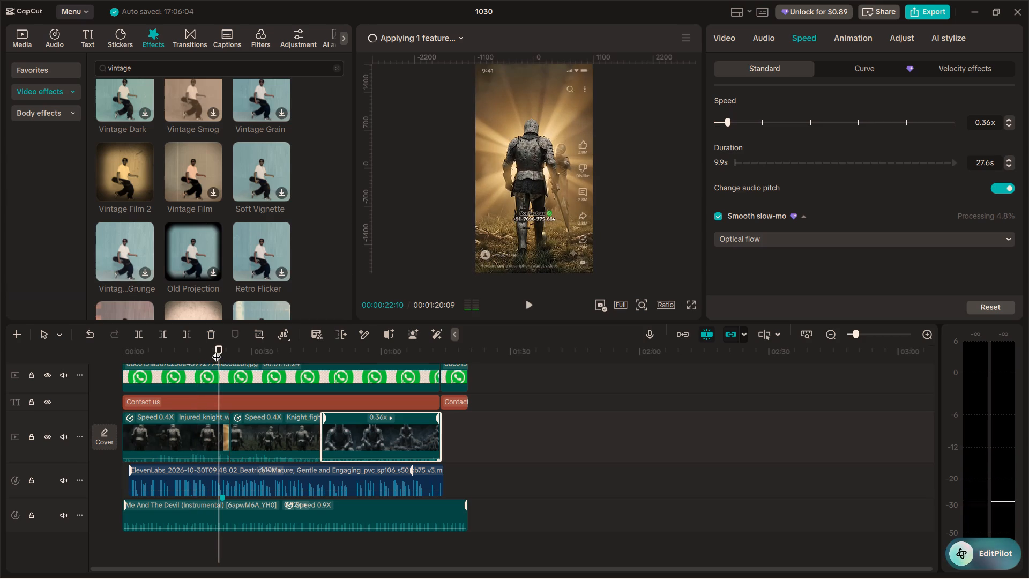
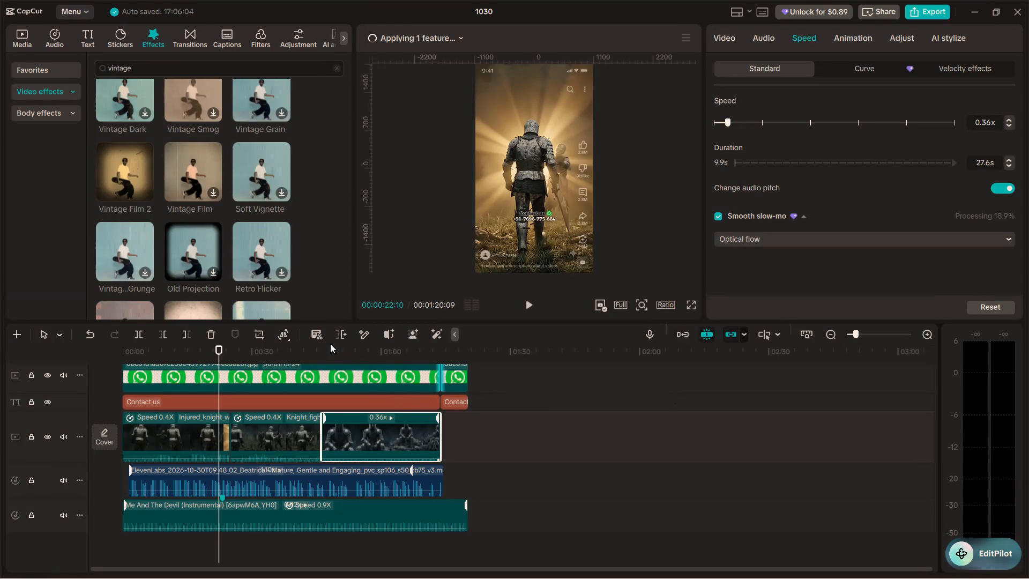
# Play from about 00:44 to 00:52 to examine the cut from the Knight_fighting clip into the slowed Knight_resting clip.
pyautogui.click(315, 360)
pyautogui.press('space')
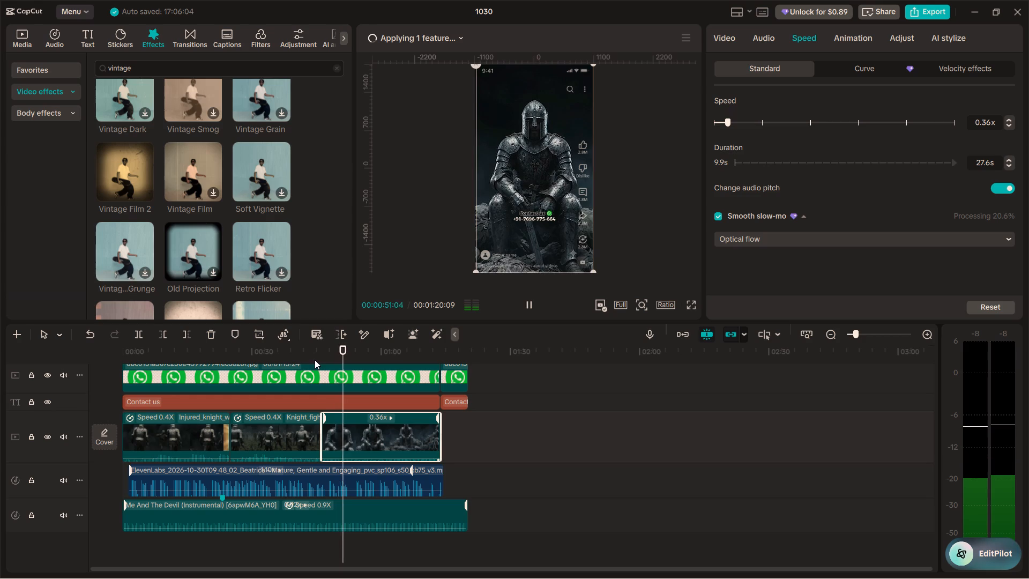
pyautogui.press('space')
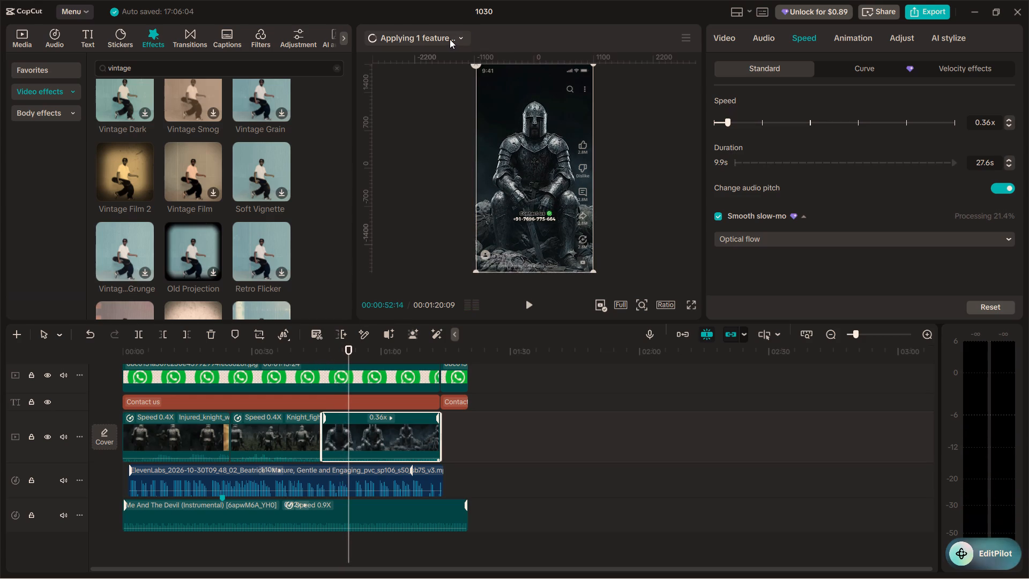
# Check the processing status of the smooth slow-mo feature being applied to the Knight_resting clip.
pyautogui.click(448, 40)
pyautogui.click(448, 40)
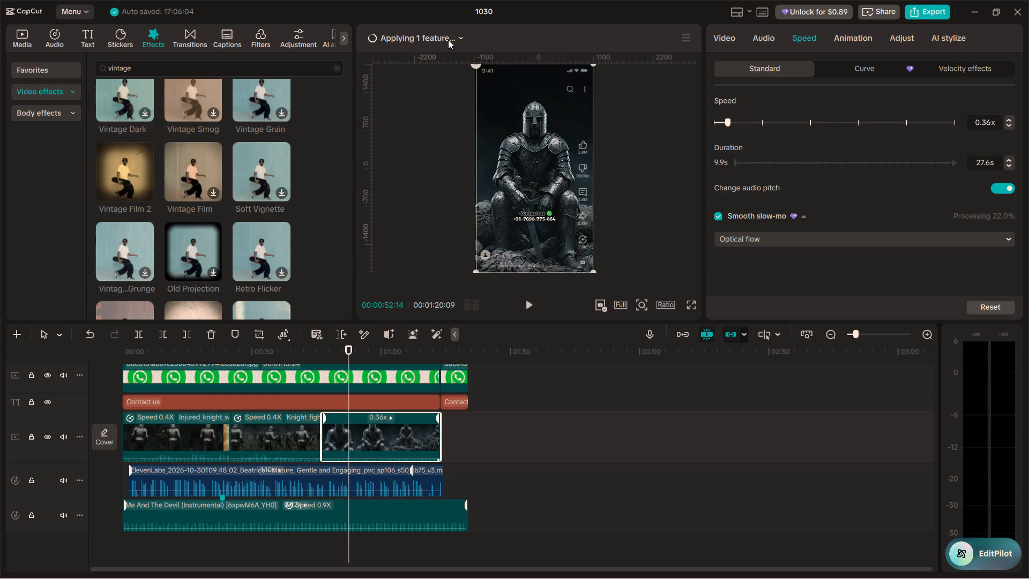
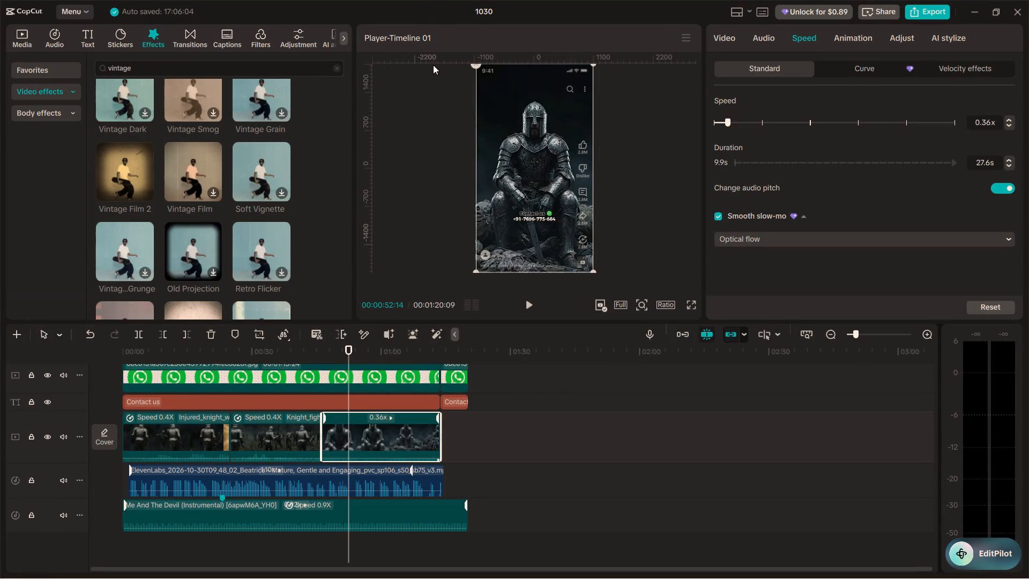
# Play the opening and the slowed Knight_resting clip from about 00:55 to 01:03 to examine the slow-motion footage.
pyautogui.moveTo(414, 335); pyautogui.dragTo(429, 312)
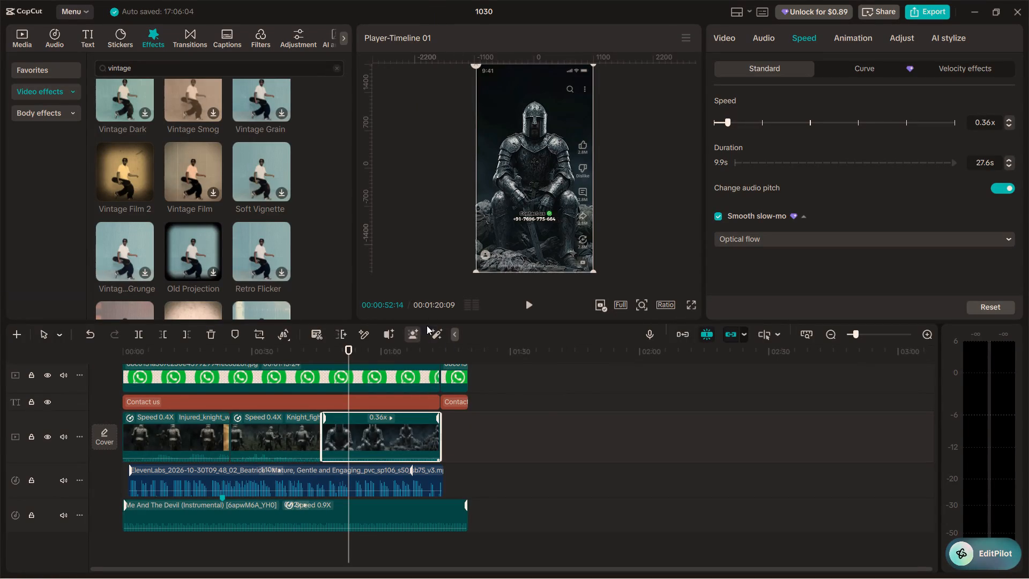
pyautogui.click(495, 451)
pyautogui.click(401, 359)
pyautogui.moveTo(405, 354); pyautogui.dragTo(452, 350)
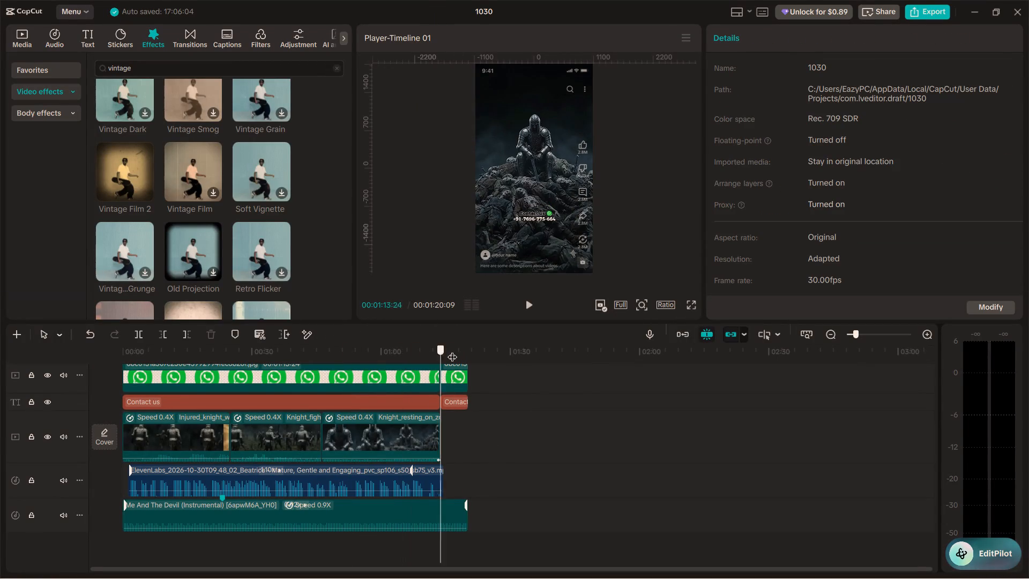
pyautogui.moveTo(452, 350); pyautogui.dragTo(44, 347)
pyautogui.press('space')
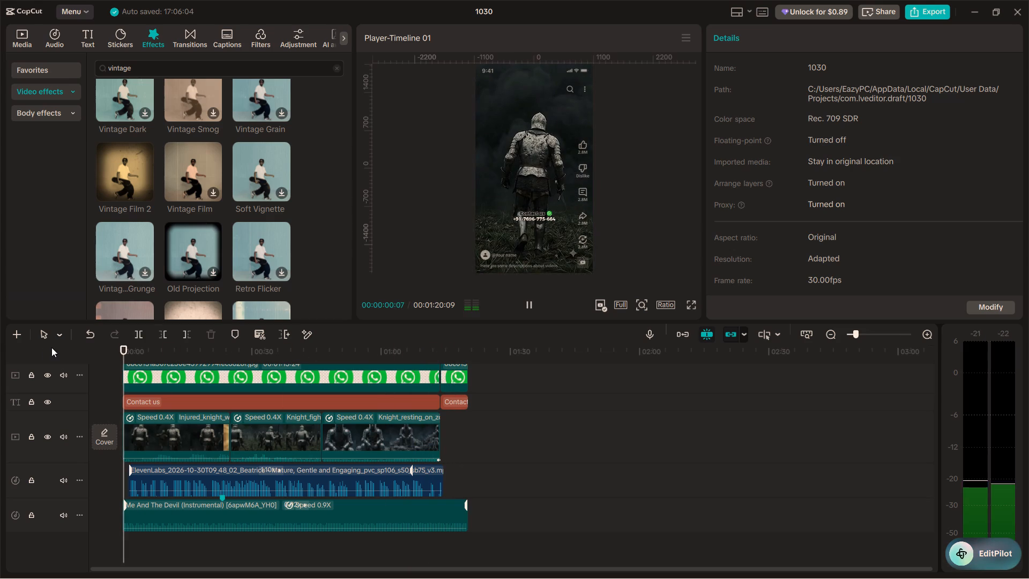
pyautogui.press('space')
pyautogui.press('space')
pyautogui.click(360, 363)
pyautogui.press('space')
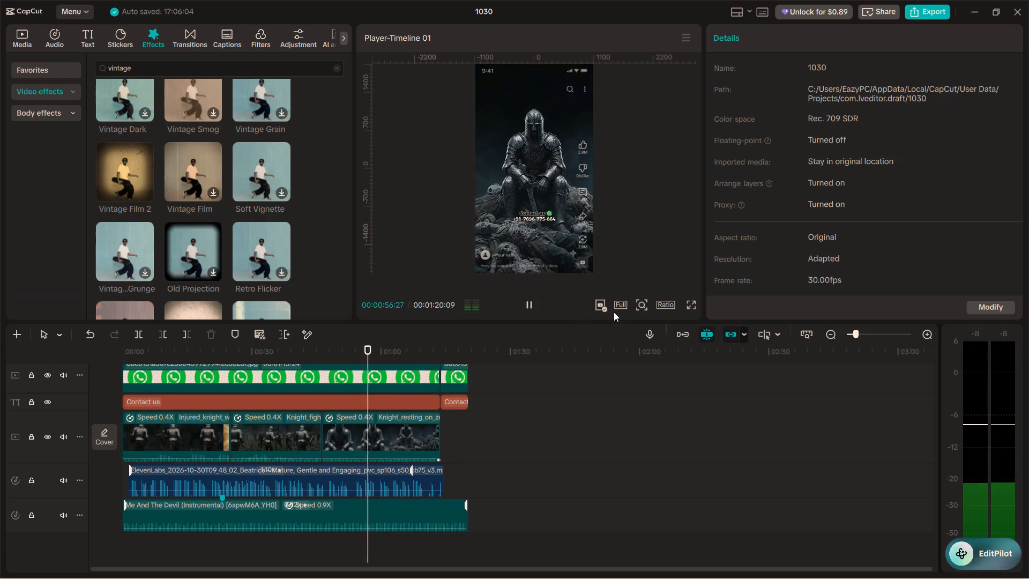
pyautogui.press('space')
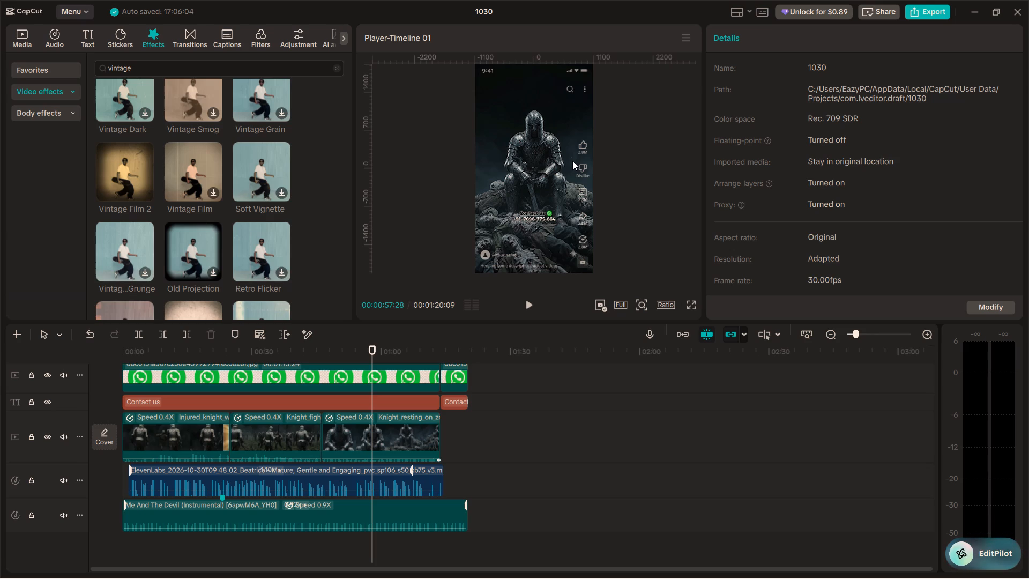
pyautogui.press('space')
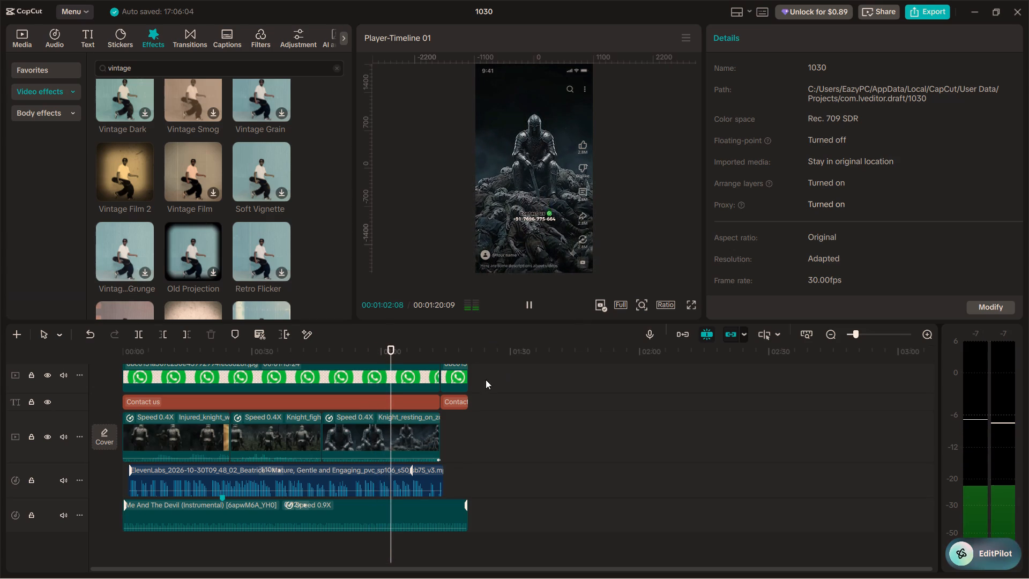
pyautogui.press('space')
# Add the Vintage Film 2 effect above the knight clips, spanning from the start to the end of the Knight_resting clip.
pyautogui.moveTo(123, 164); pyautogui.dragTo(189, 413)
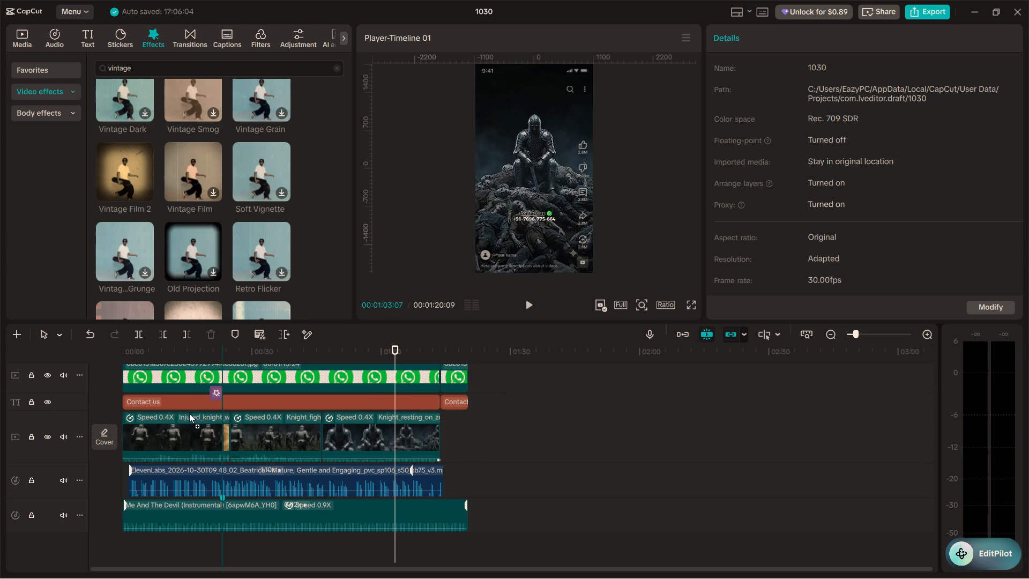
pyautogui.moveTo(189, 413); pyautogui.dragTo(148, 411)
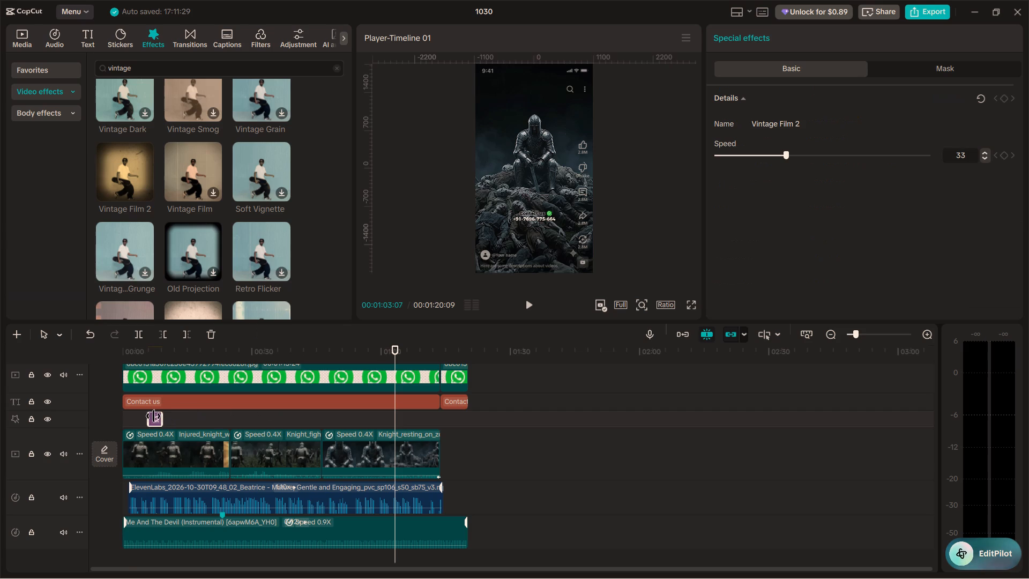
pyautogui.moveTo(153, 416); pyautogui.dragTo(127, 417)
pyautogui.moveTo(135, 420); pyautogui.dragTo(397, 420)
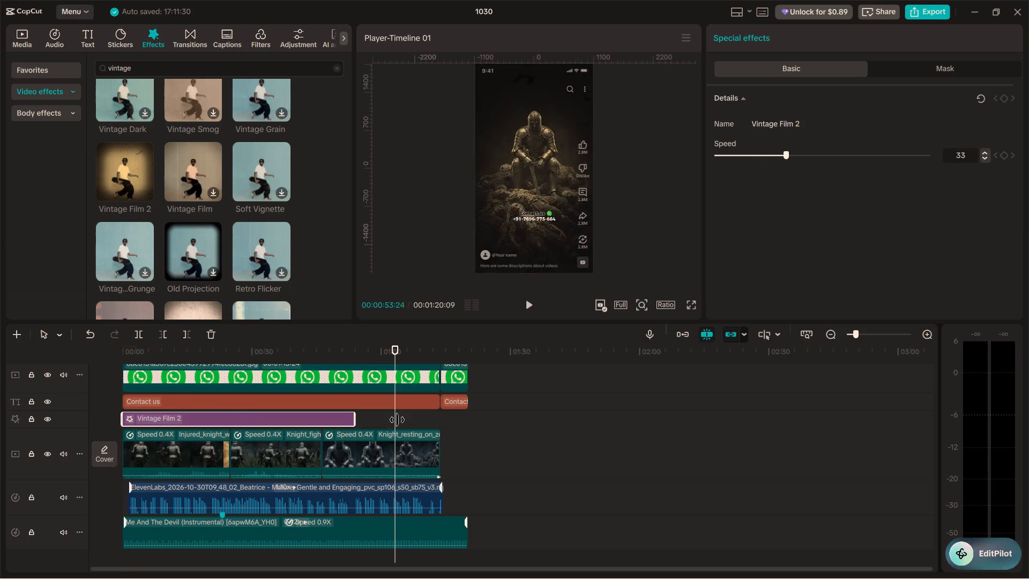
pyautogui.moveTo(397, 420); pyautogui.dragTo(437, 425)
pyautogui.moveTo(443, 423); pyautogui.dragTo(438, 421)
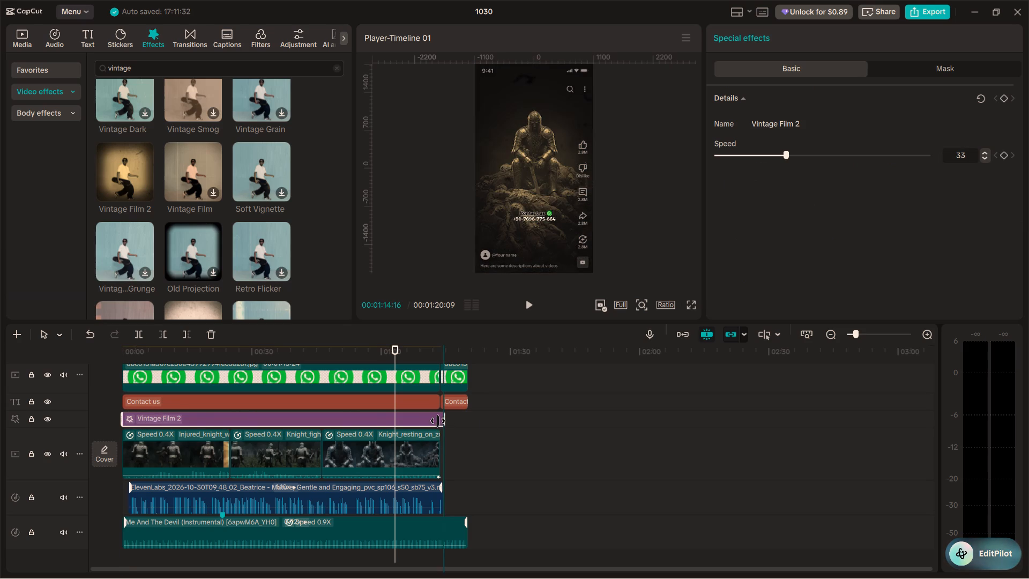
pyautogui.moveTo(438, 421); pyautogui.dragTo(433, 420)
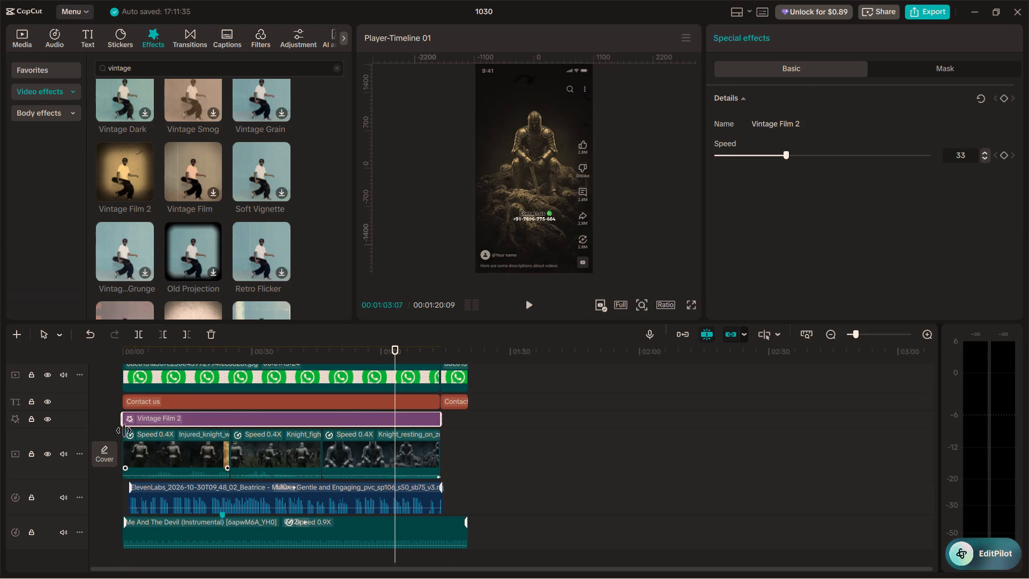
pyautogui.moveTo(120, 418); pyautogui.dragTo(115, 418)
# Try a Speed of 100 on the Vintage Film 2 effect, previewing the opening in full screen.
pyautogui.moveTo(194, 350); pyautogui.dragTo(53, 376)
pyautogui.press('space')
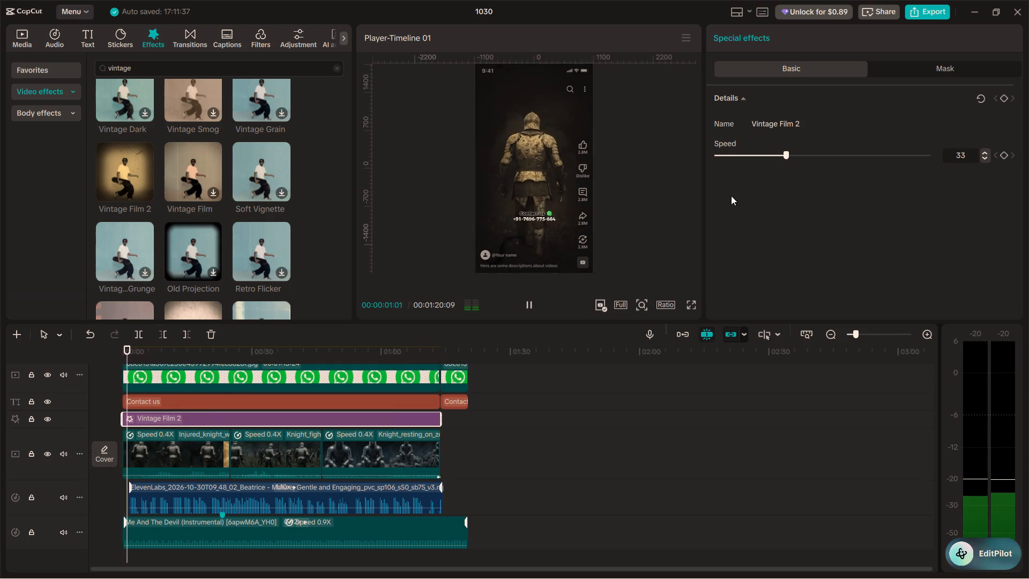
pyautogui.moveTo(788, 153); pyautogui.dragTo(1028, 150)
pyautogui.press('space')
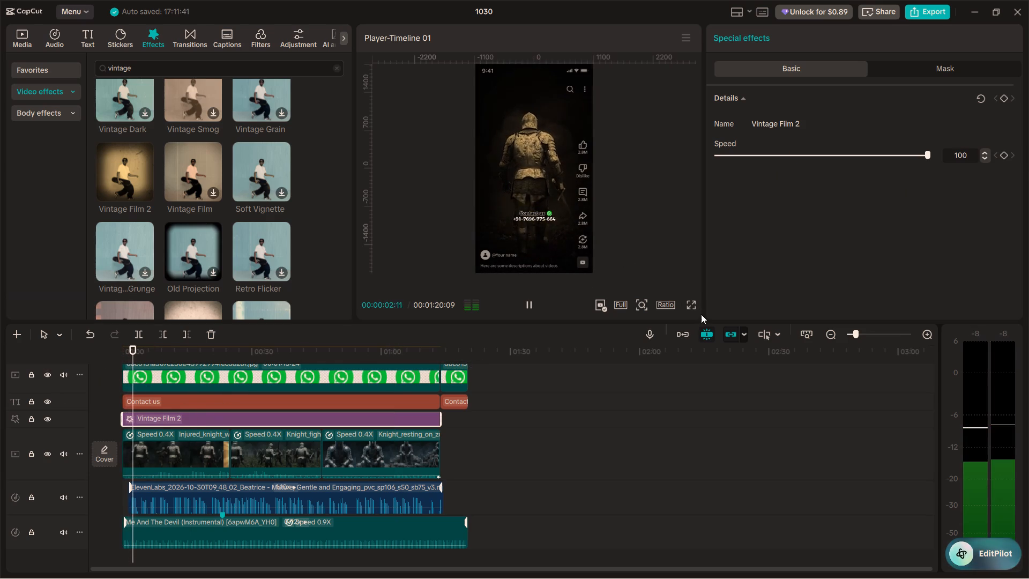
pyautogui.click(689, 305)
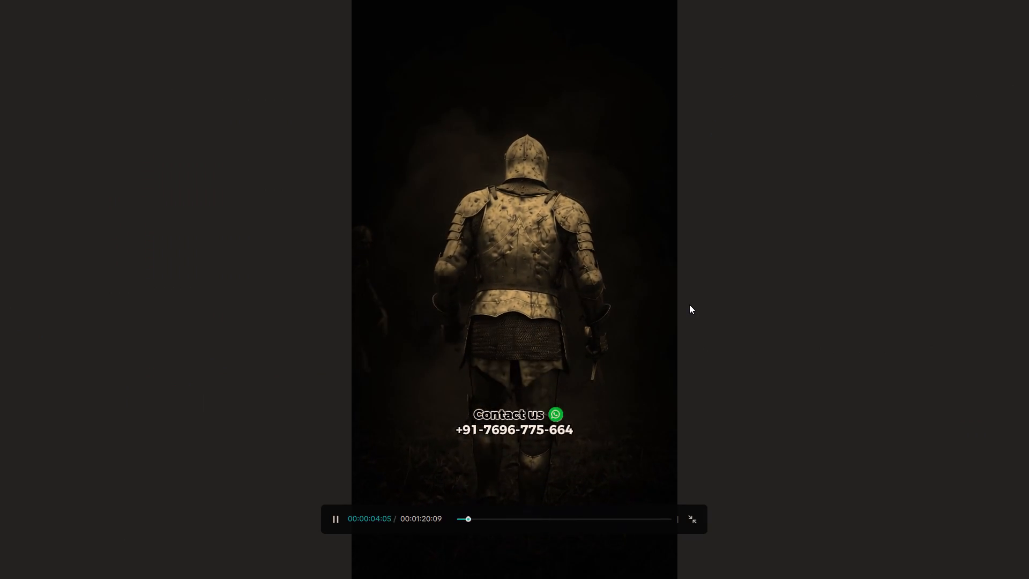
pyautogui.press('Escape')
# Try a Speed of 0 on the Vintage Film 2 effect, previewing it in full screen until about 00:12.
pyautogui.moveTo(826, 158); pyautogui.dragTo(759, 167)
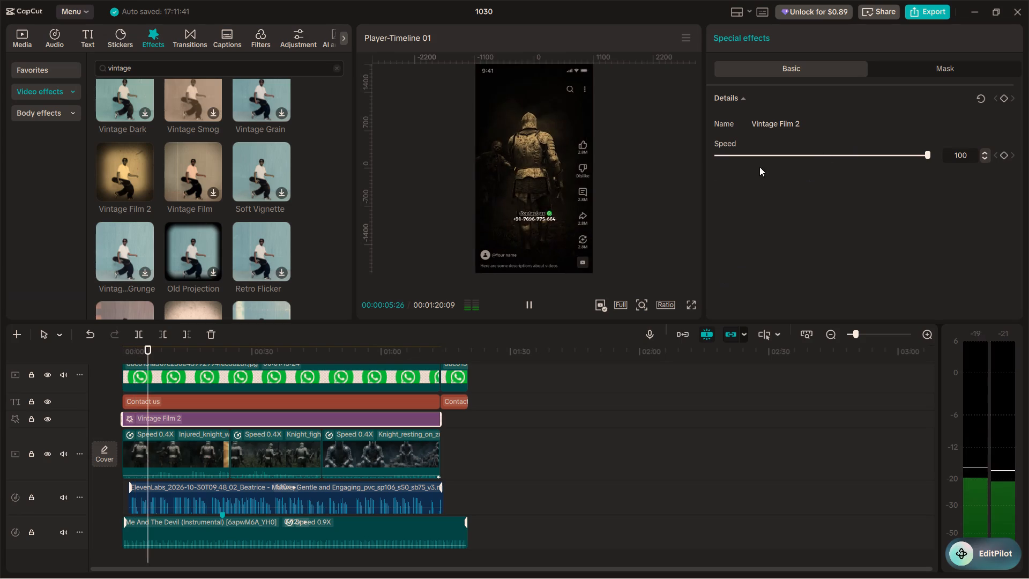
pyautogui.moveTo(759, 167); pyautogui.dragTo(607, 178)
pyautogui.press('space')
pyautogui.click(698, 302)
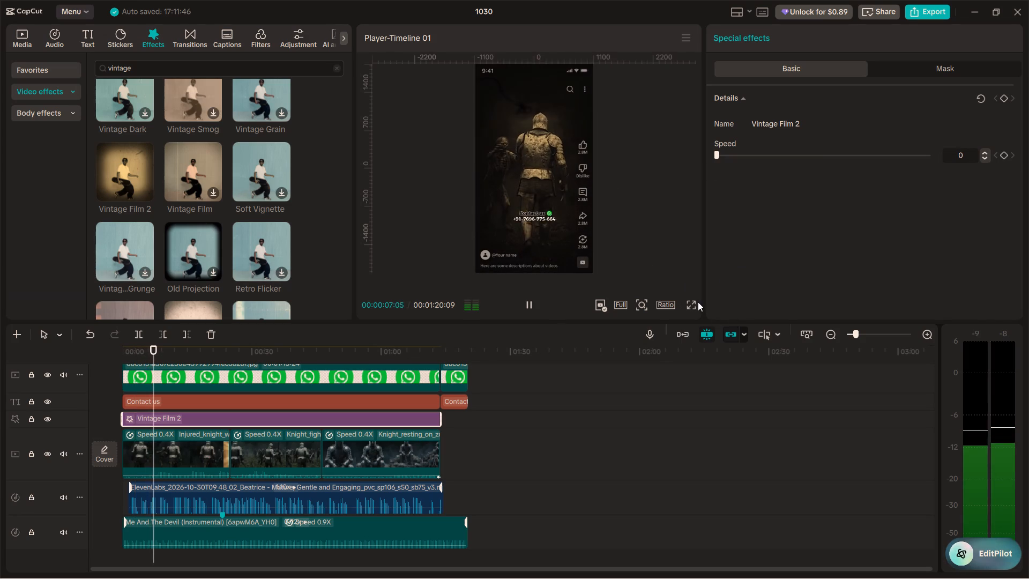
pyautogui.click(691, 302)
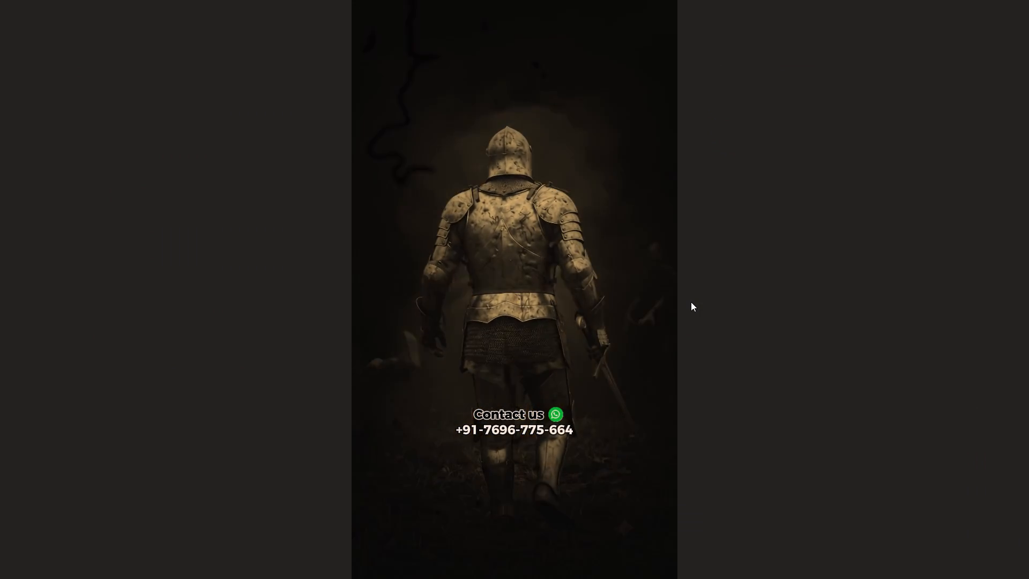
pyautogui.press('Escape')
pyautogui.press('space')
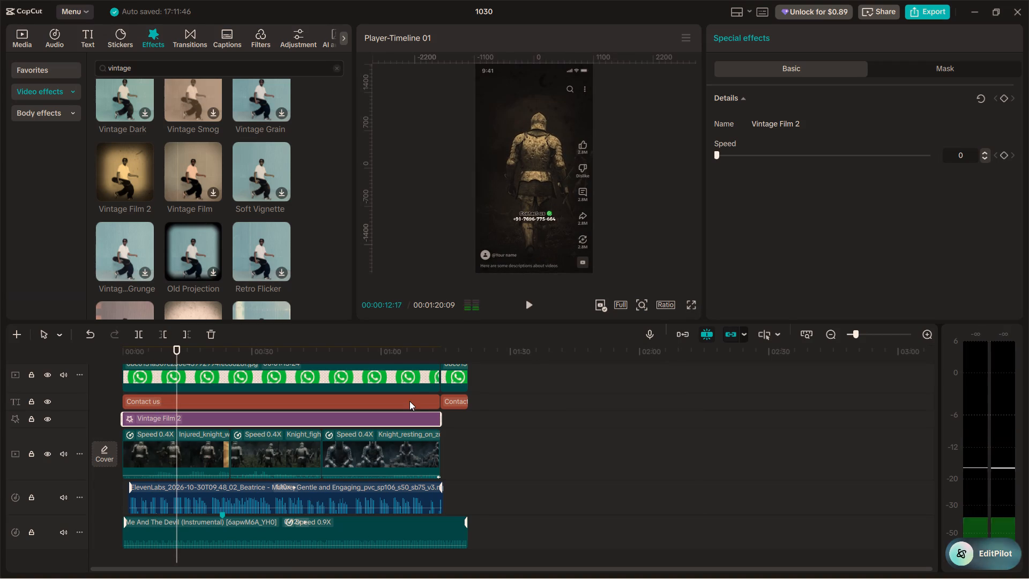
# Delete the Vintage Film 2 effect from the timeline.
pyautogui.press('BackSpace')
# Mark the Vignette Noir effect as a favourite and add it across all three knight clips, ending with the Knight_resting clip.
pyautogui.scroll(-1, 169, 117)
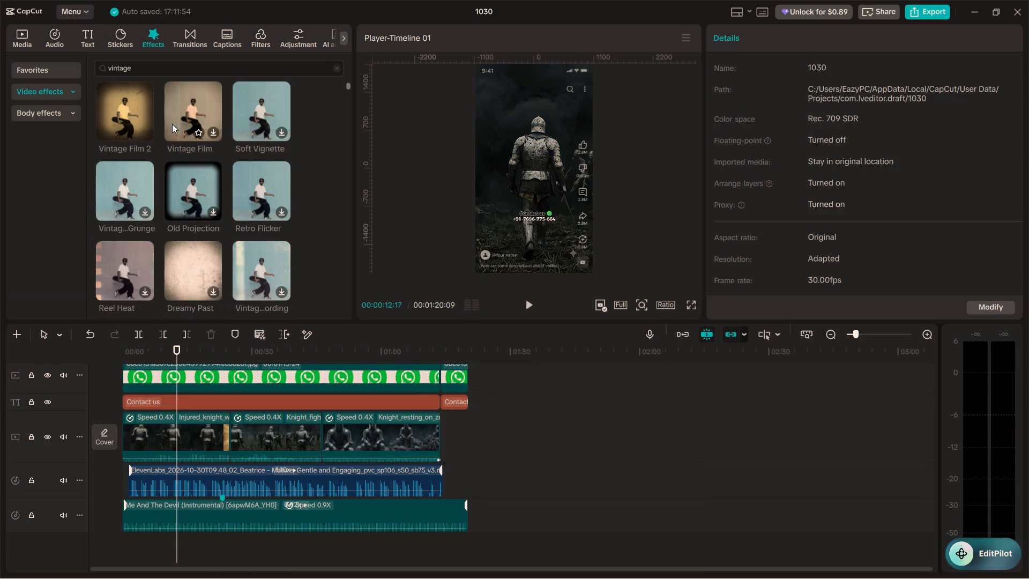
pyautogui.scroll(-2, 189, 190)
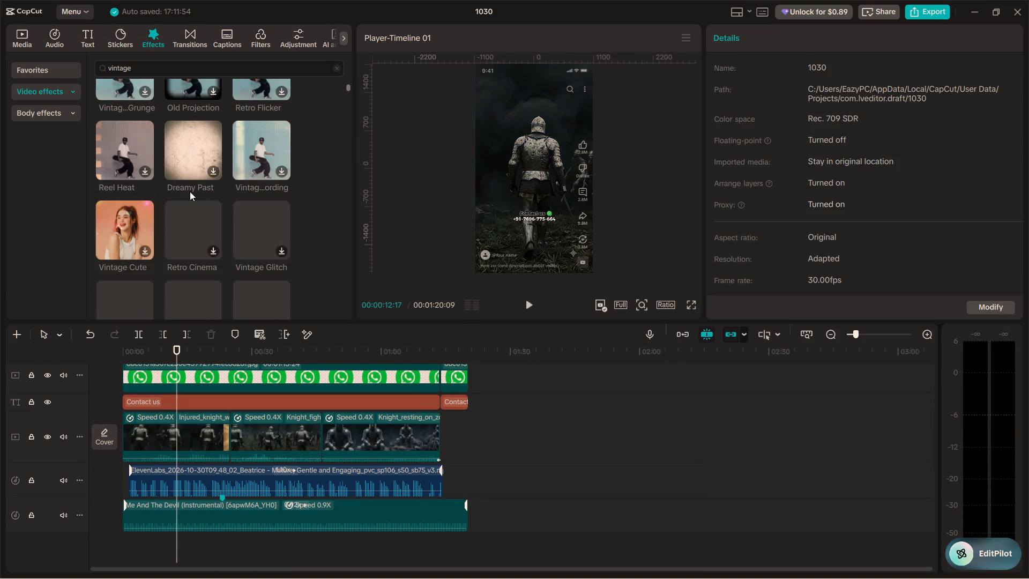
pyautogui.scroll(-1, 195, 224)
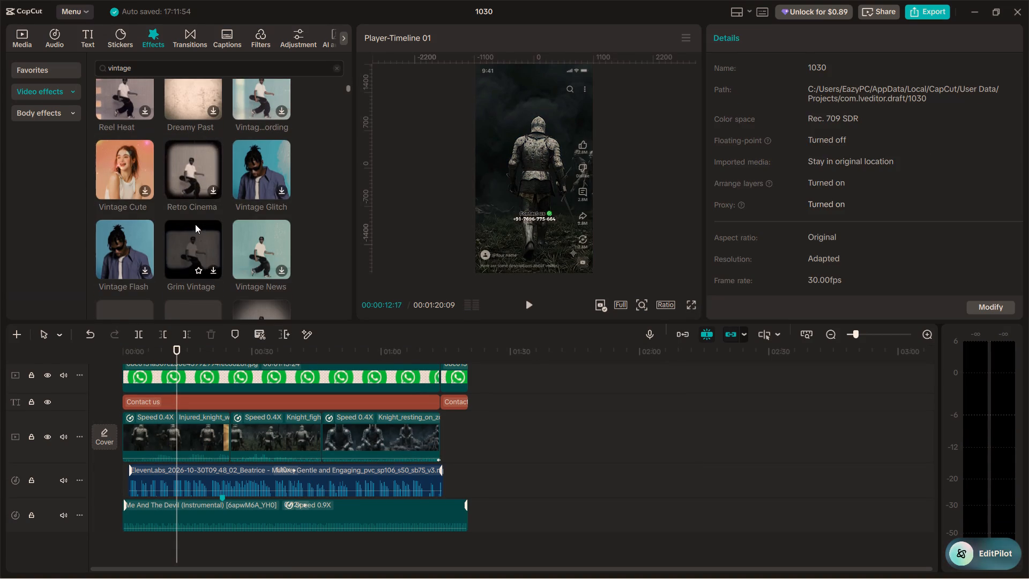
pyautogui.scroll(-1, 195, 235)
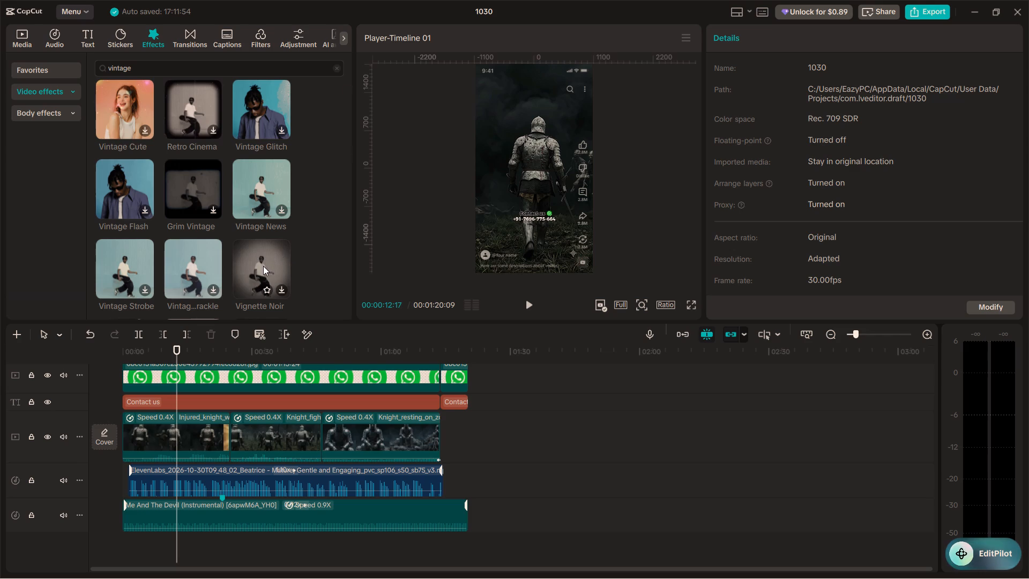
pyautogui.click(265, 290)
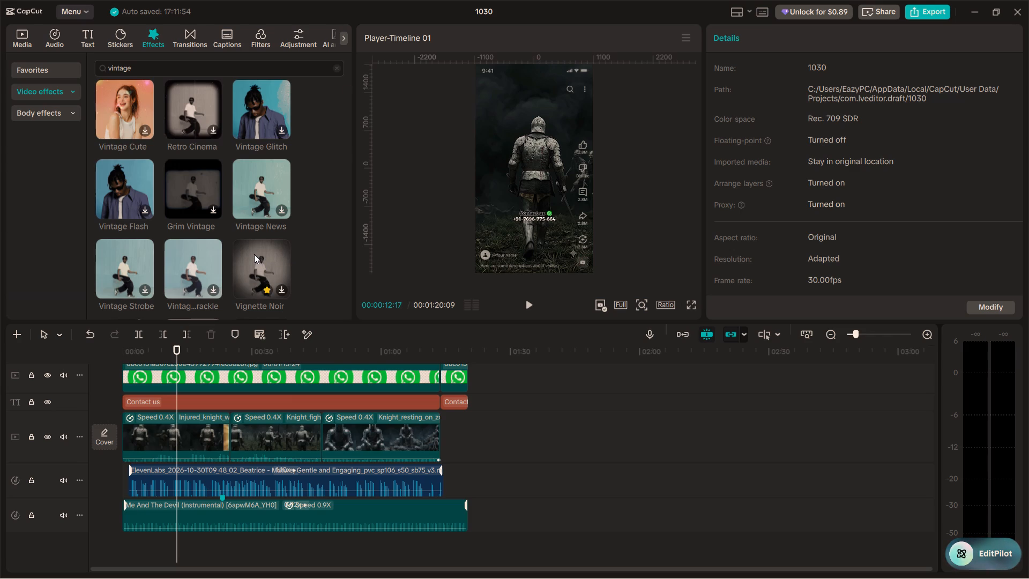
pyautogui.moveTo(254, 254); pyautogui.dragTo(119, 409)
pyautogui.moveTo(135, 419); pyautogui.dragTo(428, 418)
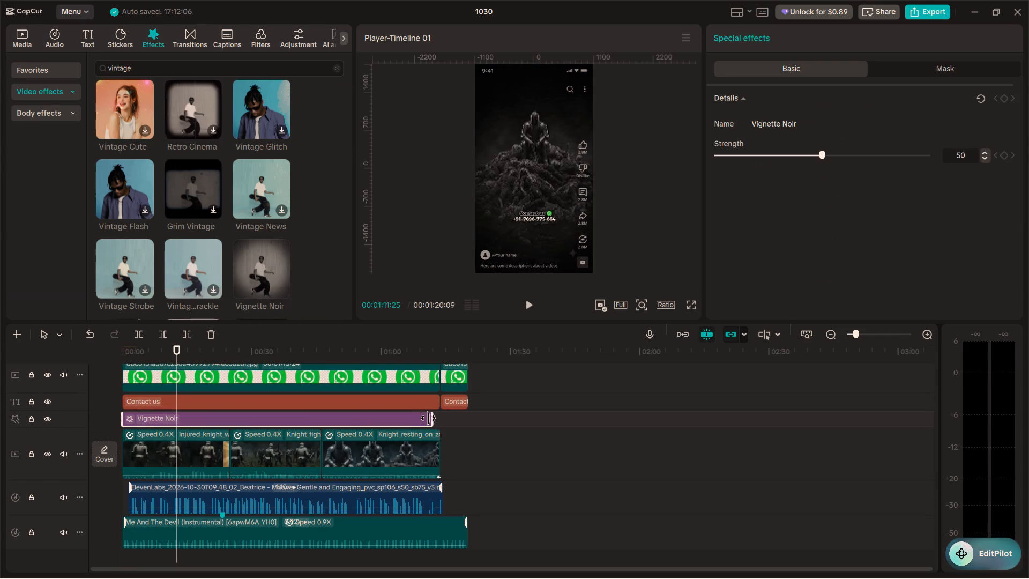
pyautogui.moveTo(428, 418); pyautogui.dragTo(436, 418)
pyautogui.moveTo(442, 417); pyautogui.dragTo(436, 419)
pyautogui.moveTo(124, 422); pyautogui.dragTo(108, 424)
# Play the opening seconds in full screen to examine the Vignette Noir look.
pyautogui.moveTo(156, 346); pyautogui.dragTo(84, 351)
pyautogui.click(692, 309)
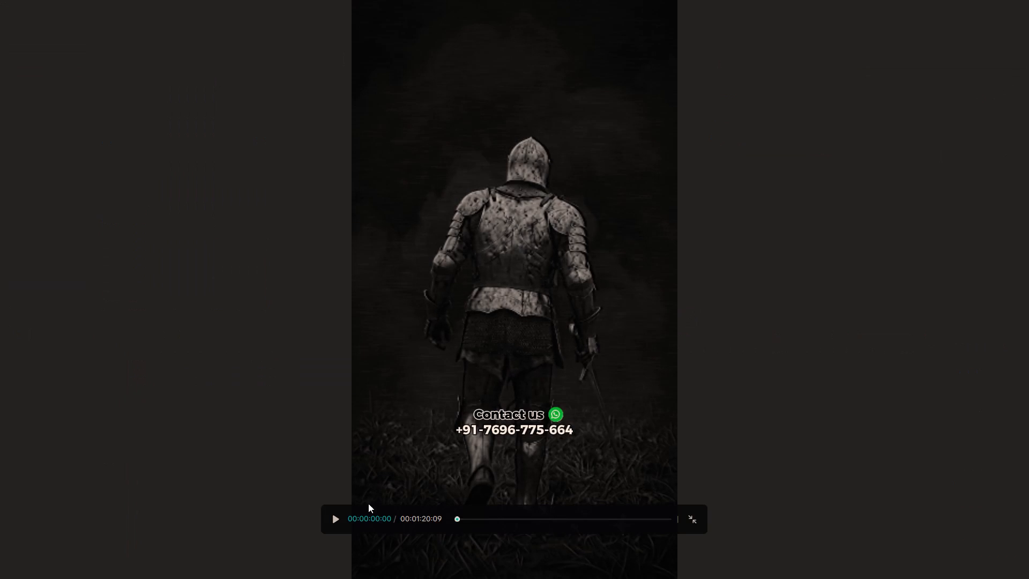
pyautogui.click(337, 522)
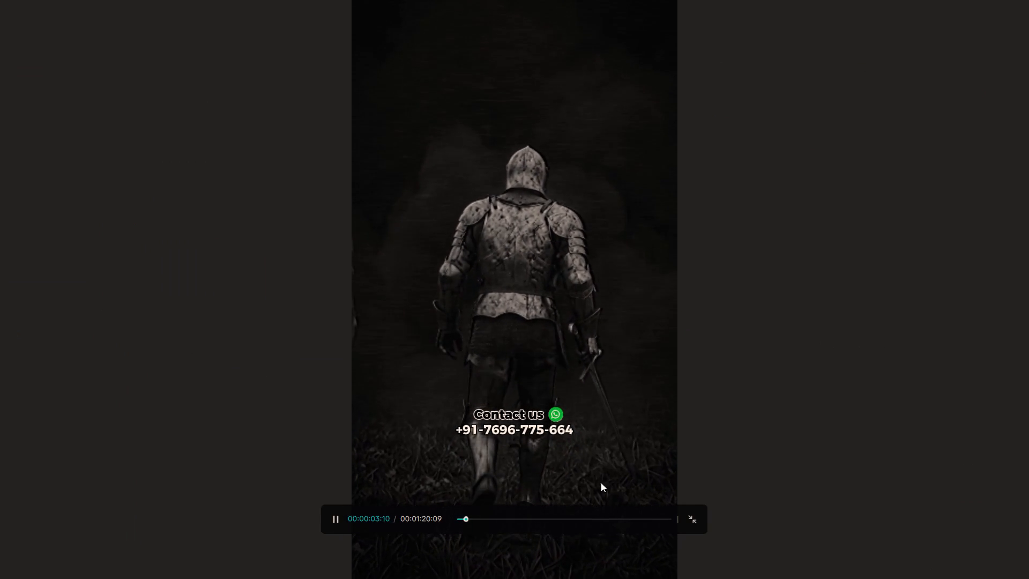
pyautogui.click(693, 524)
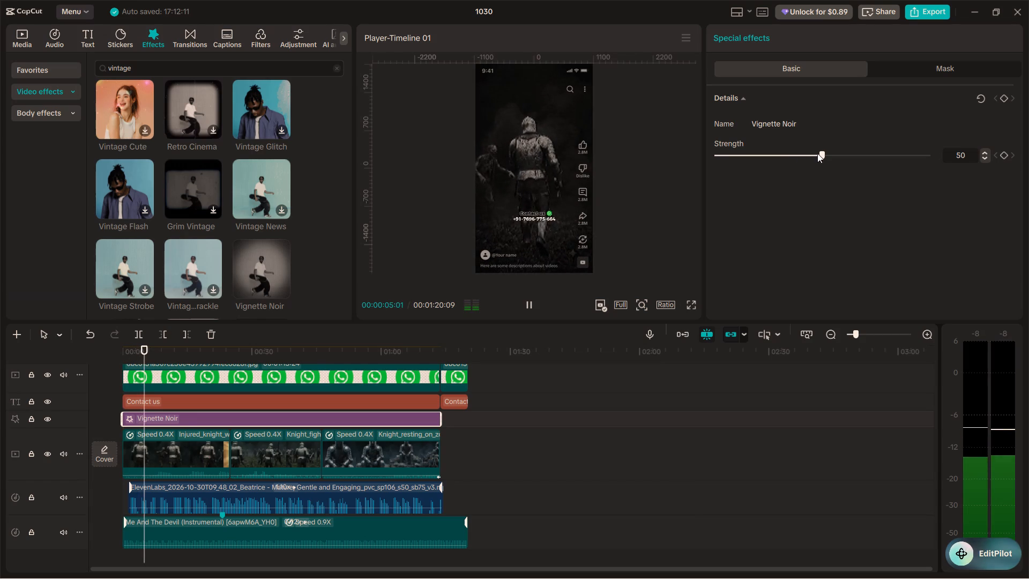
# Set the Vignette Noir effect's Strength to 0.
pyautogui.moveTo(817, 153); pyautogui.dragTo(503, 211)
# Play from about 00:05 to 00:43 in full screen to examine the knight clips with the weakened Vignette Noir effect.
pyautogui.click(691, 310)
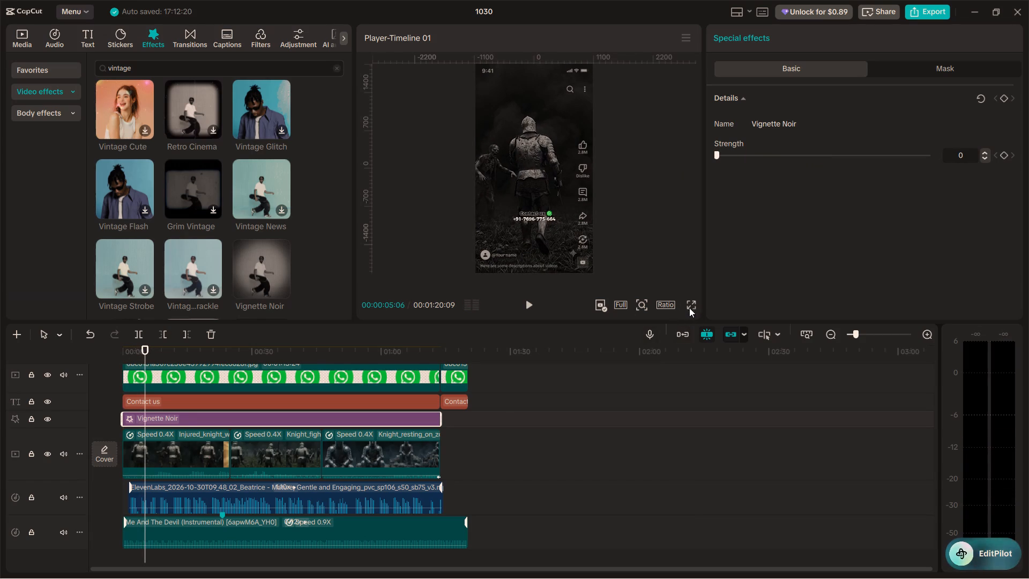
pyautogui.click(691, 305)
pyautogui.click(334, 522)
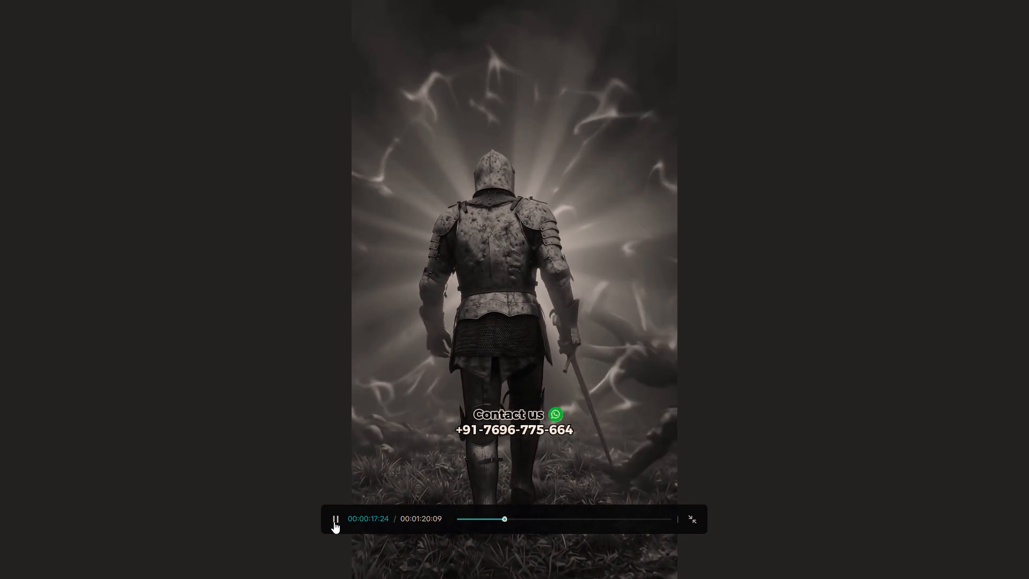
pyautogui.click(692, 514)
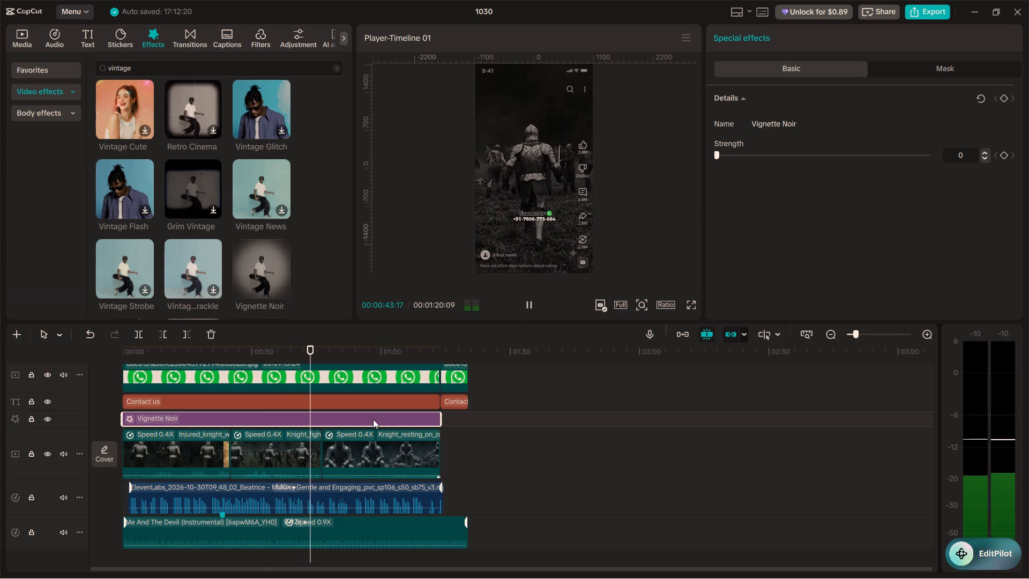
pyautogui.press('space')
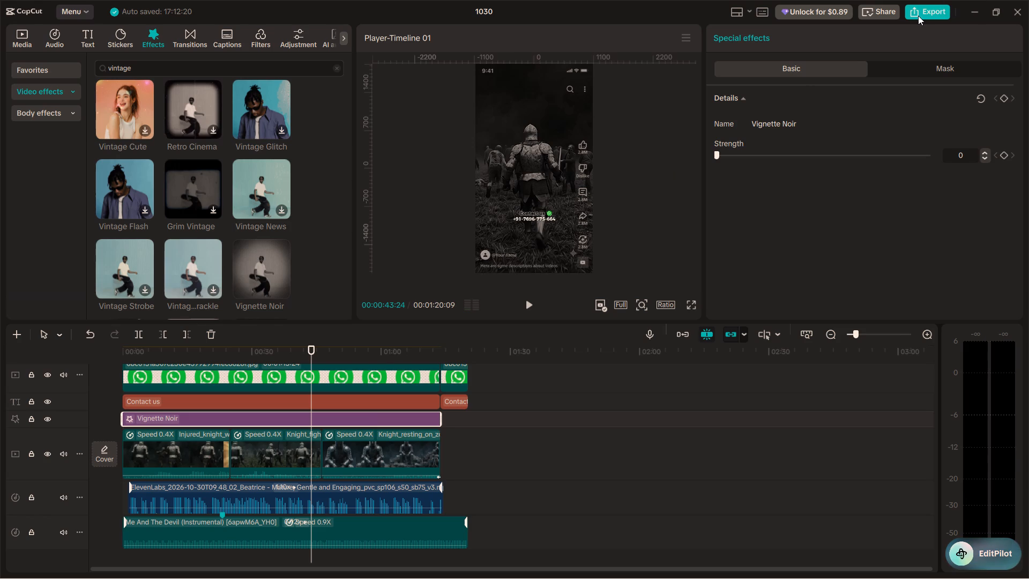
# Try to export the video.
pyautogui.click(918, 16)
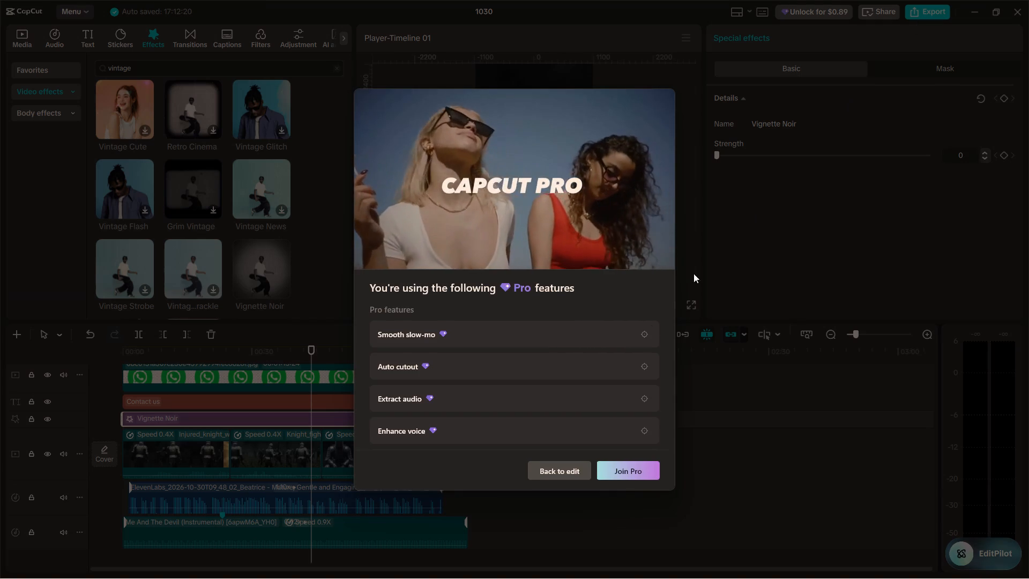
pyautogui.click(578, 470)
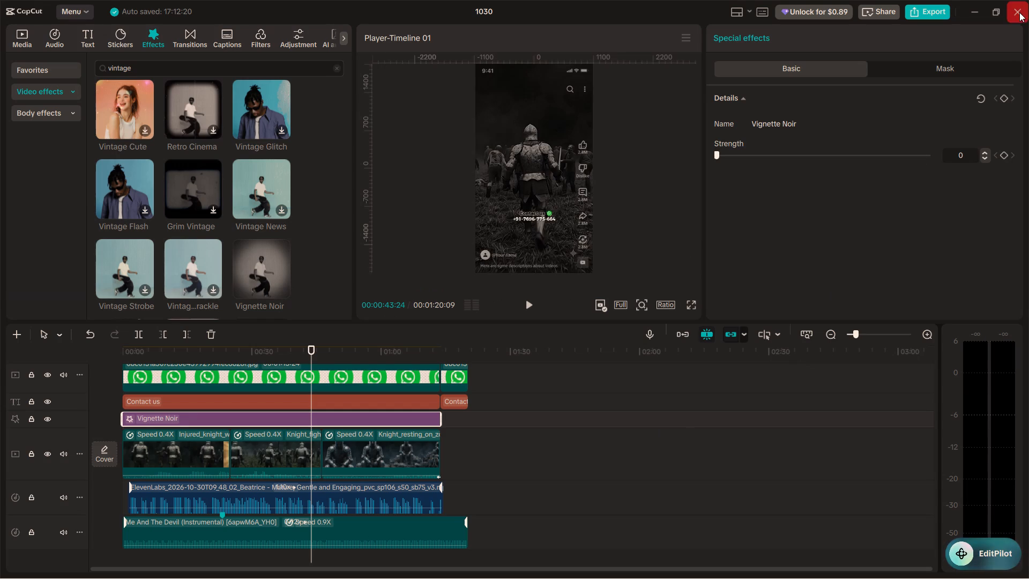
# Close project 1030 and go back to the home screen.
pyautogui.click(1019, 12)
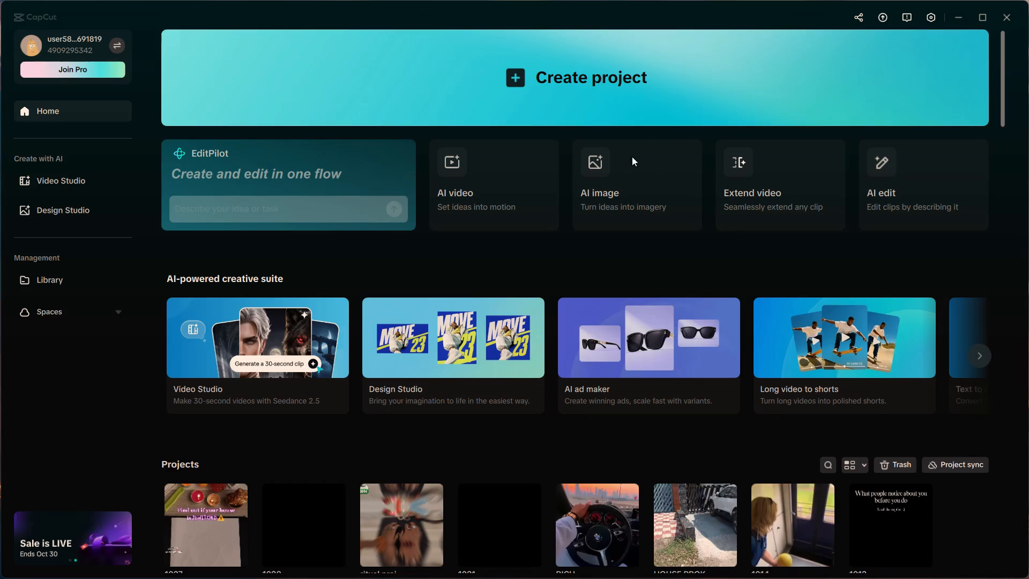
# Switch to UrbanVPN, continue with the free option, connect to the Russia location, and return to CapCut.
pyautogui.click(582, 558)
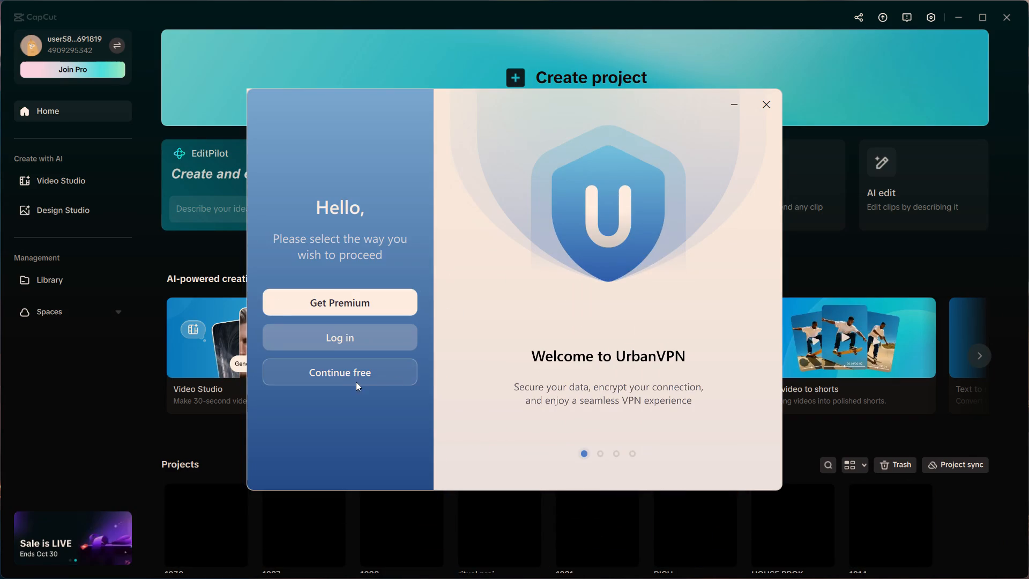
pyautogui.click(356, 382)
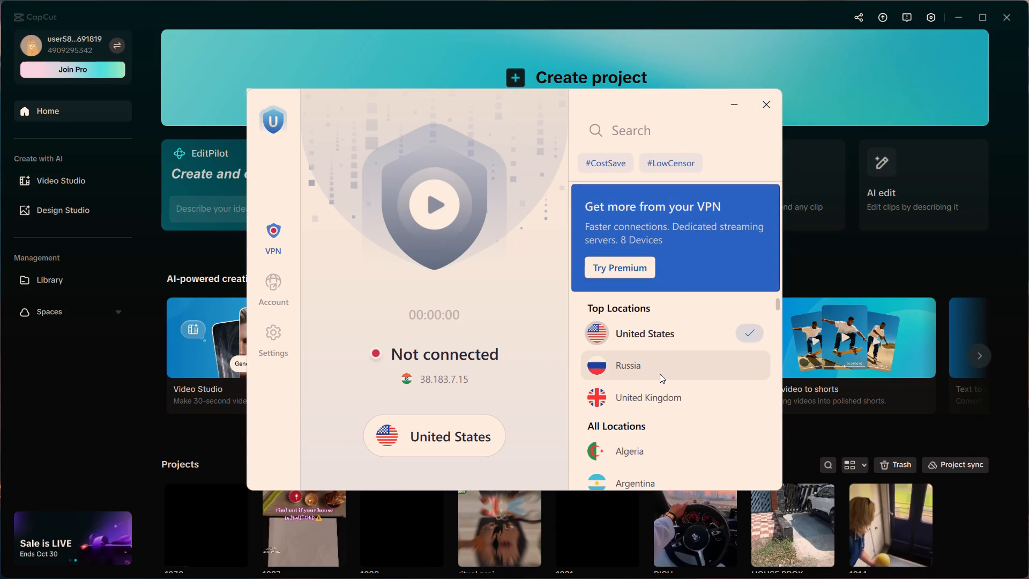
pyautogui.click(659, 368)
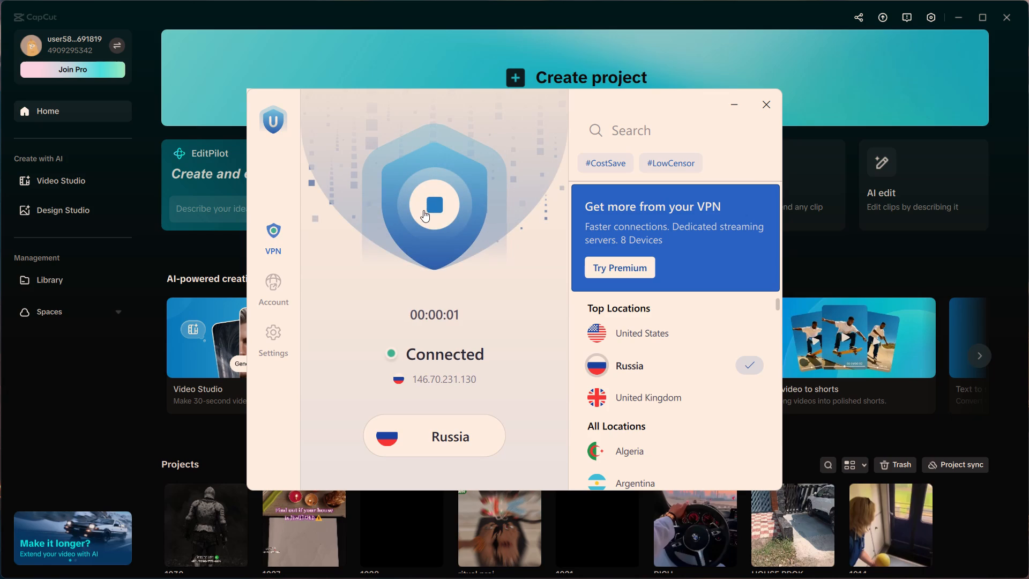
pyautogui.click(729, 103)
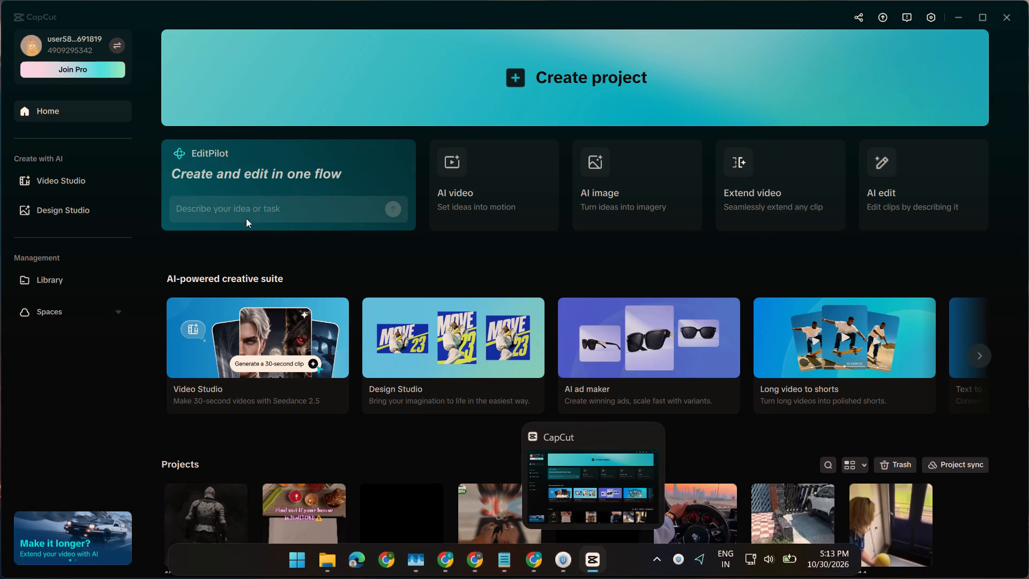
pyautogui.click(81, 410)
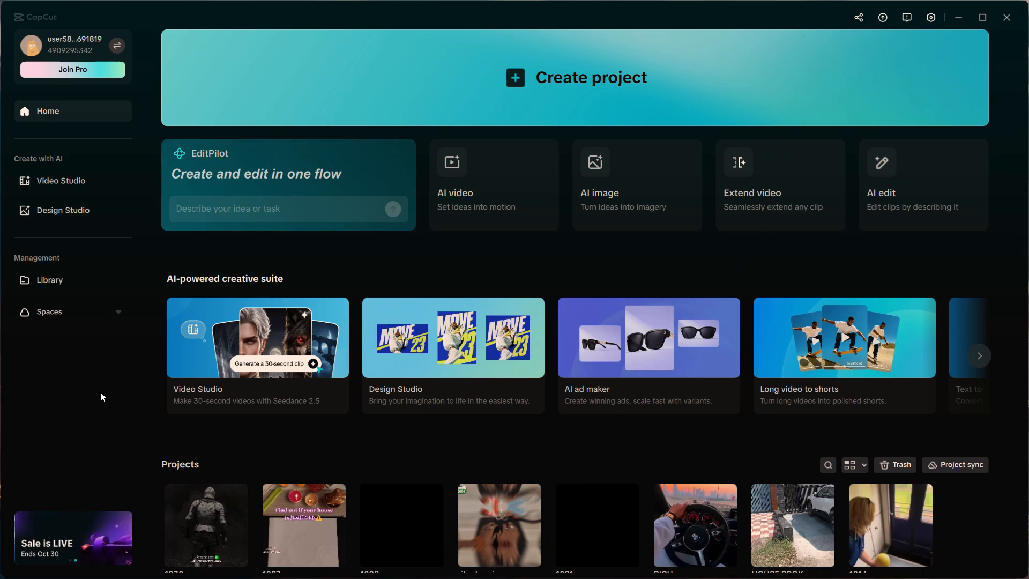
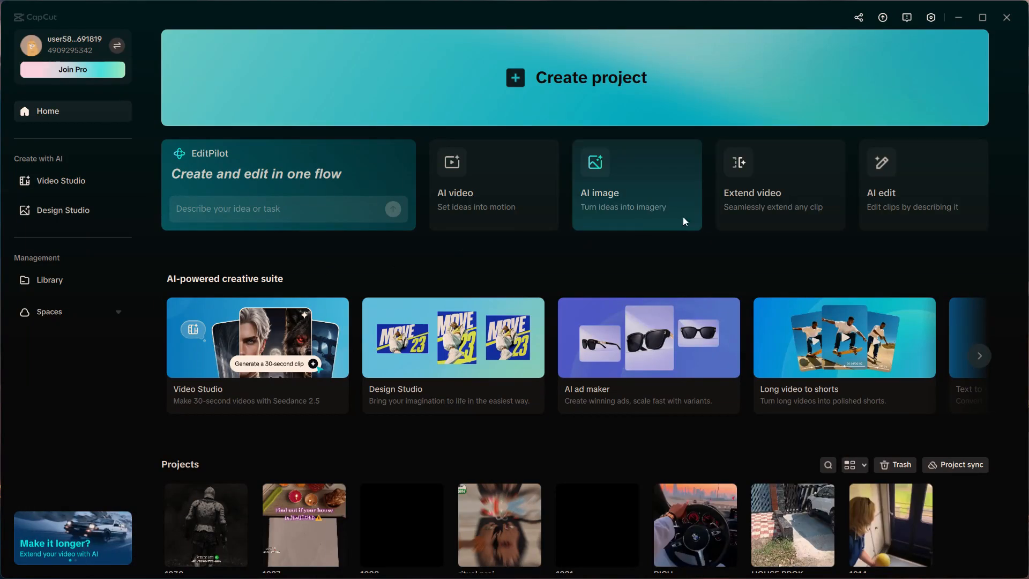
# Restart CapCut from the desktop, minimizing the Downloads window that covers it.
pyautogui.click(1015, 21)
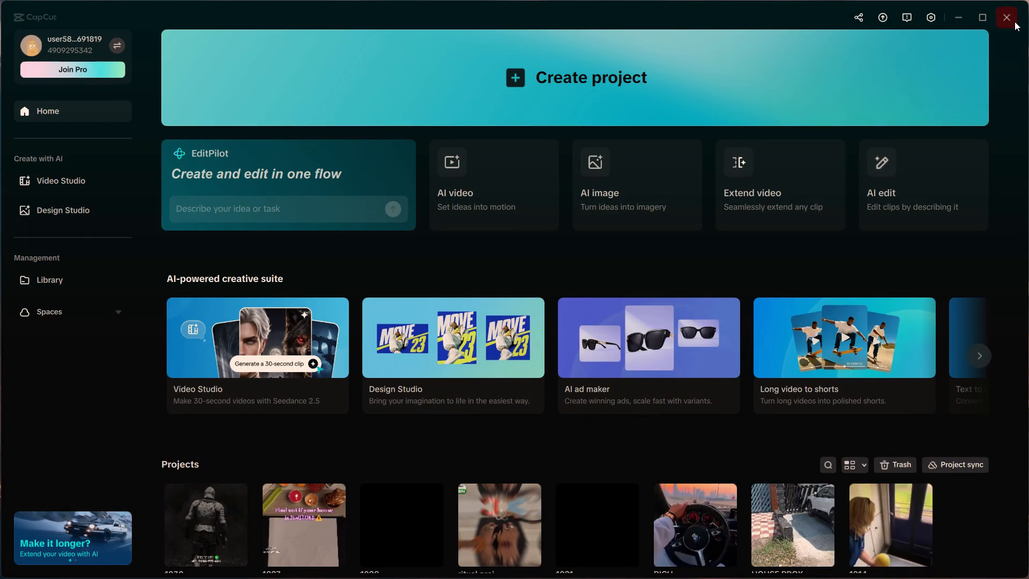
pyautogui.click(952, 5)
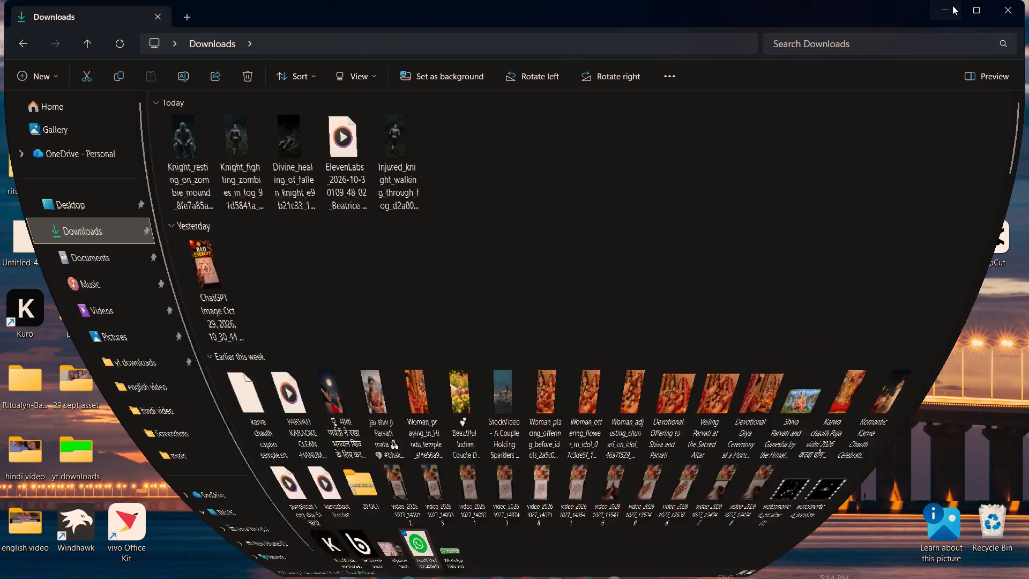
pyautogui.click(680, 221)
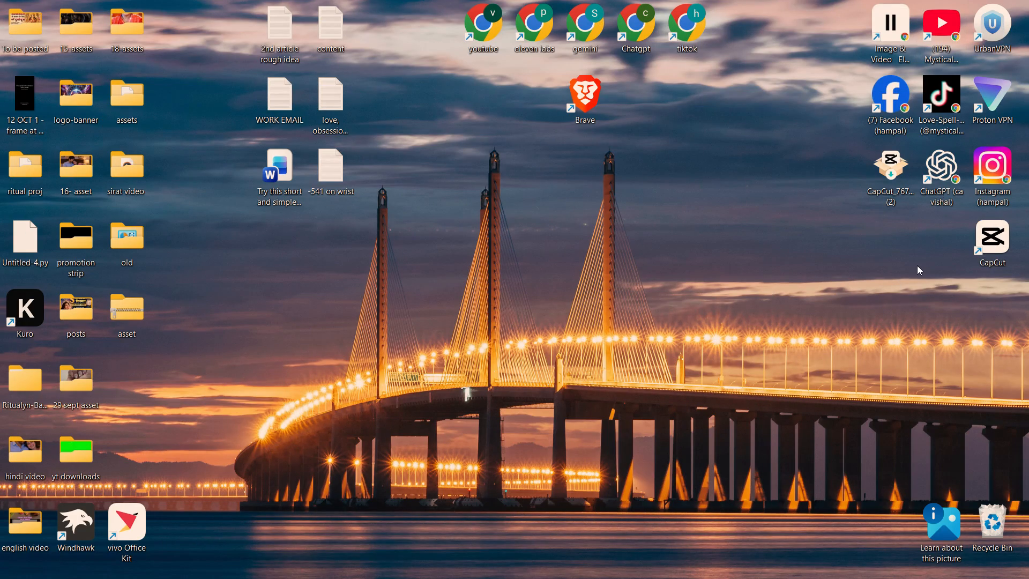
pyautogui.doubleClick(981, 234)
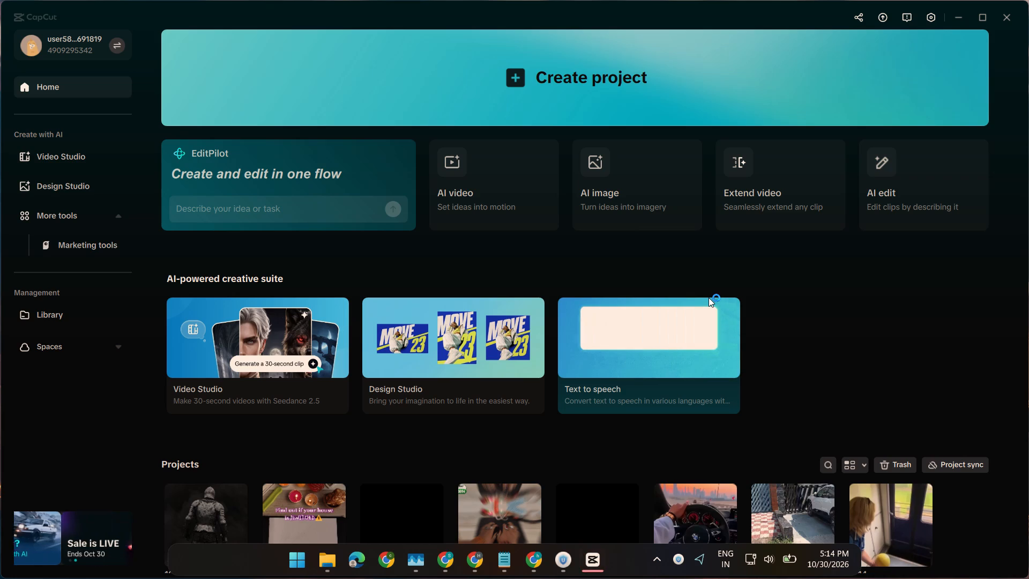
pyautogui.click(709, 298)
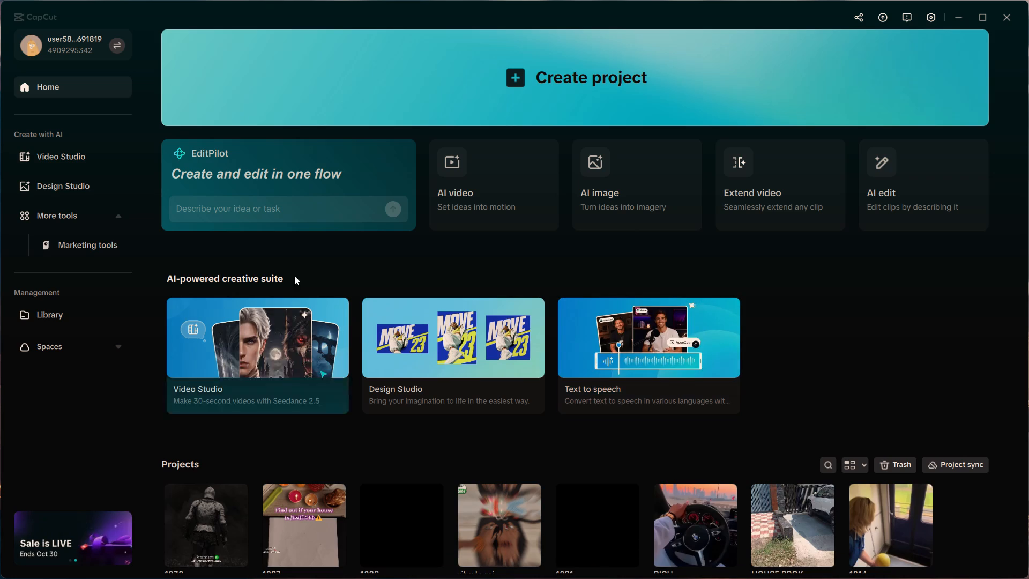
# Open project 1030 from the Projects list.
pyautogui.scroll(-3, 483, 294)
pyautogui.click(204, 427)
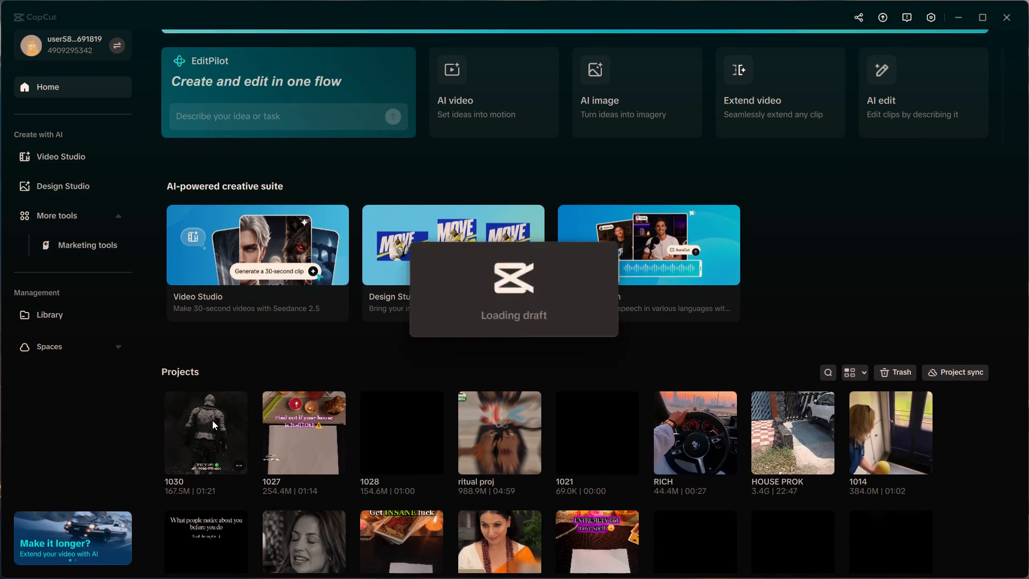
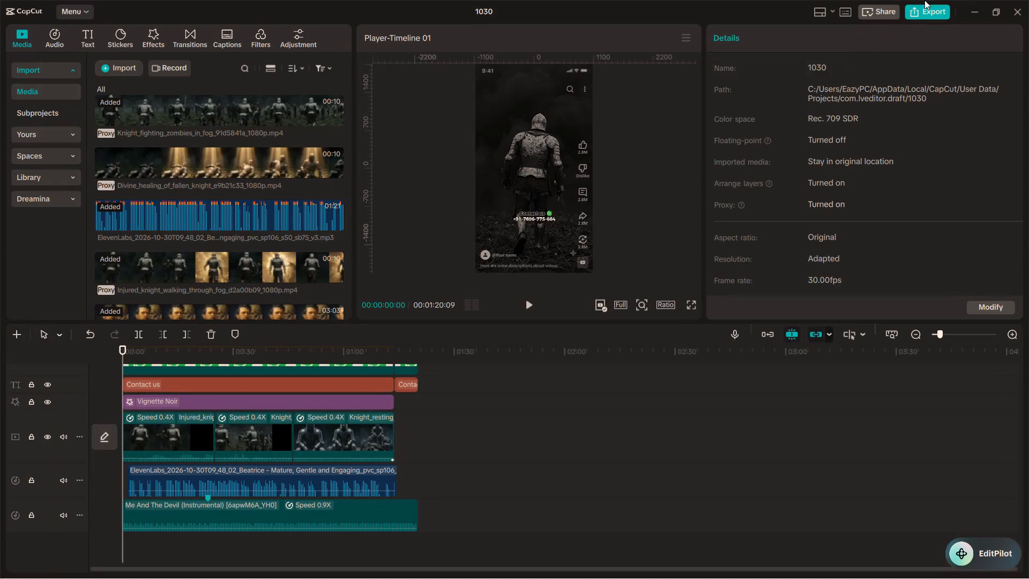
# Open the export settings for the project and name the output video 30 OCT 1.
pyautogui.click(936, 9)
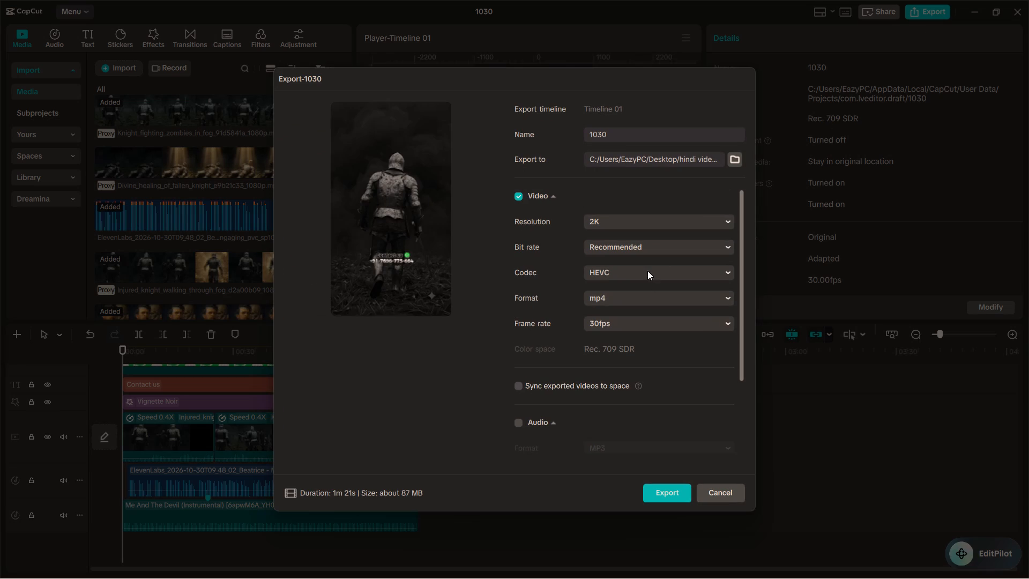
pyautogui.moveTo(628, 137); pyautogui.dragTo(559, 137)
pyautogui.write('30')
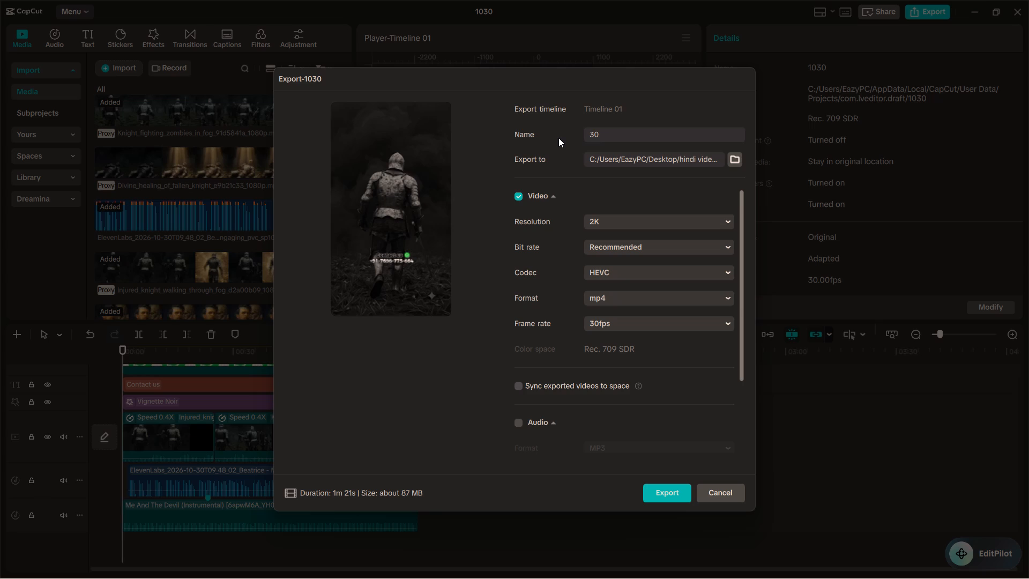
pyautogui.press('space')
pyautogui.write('A')
pyautogui.press('BackSpace')
pyautogui.write('OCT')
pyautogui.press('space')
pyautogui.press('1')
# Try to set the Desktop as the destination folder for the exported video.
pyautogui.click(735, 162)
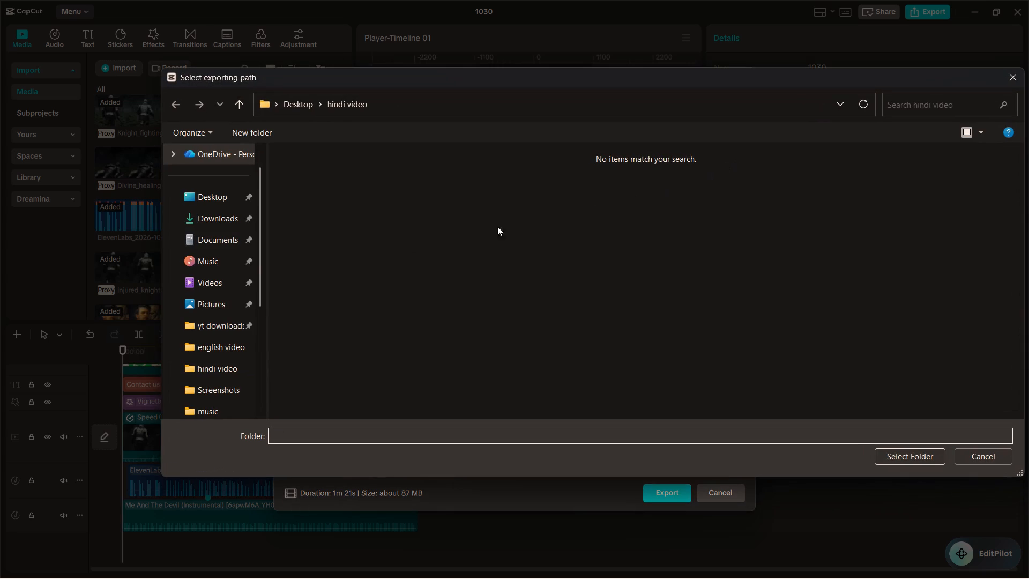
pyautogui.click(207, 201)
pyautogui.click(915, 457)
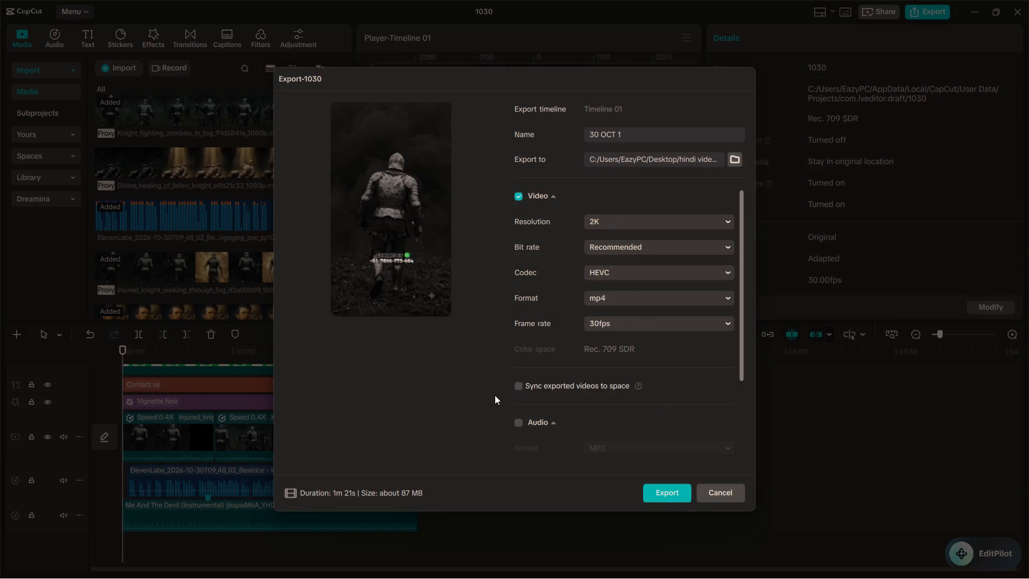
# Start exporting the video with the current export settings.
pyautogui.scroll(-7, 495, 395)
pyautogui.click(680, 498)
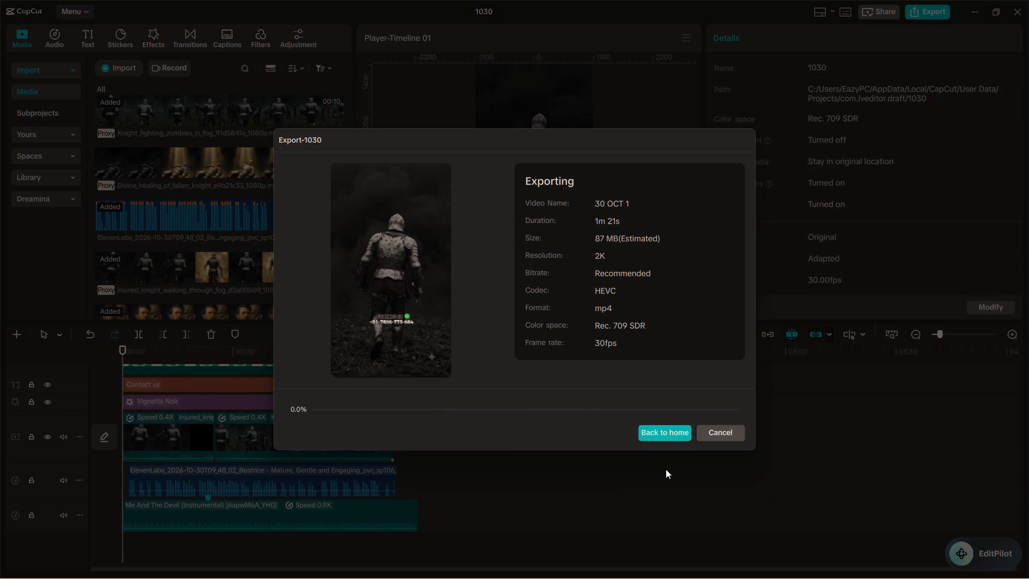
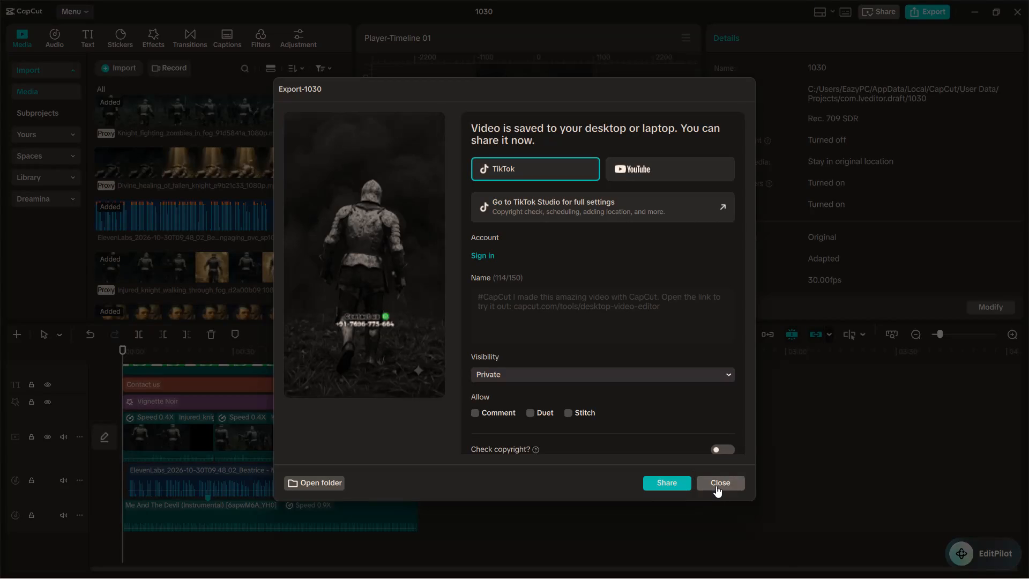
# Close the export dialog and the shortcut-conflict notice, and exit project 1030 and CapCut to the desktop.
pyautogui.click(716, 486)
pyautogui.click(1006, 487)
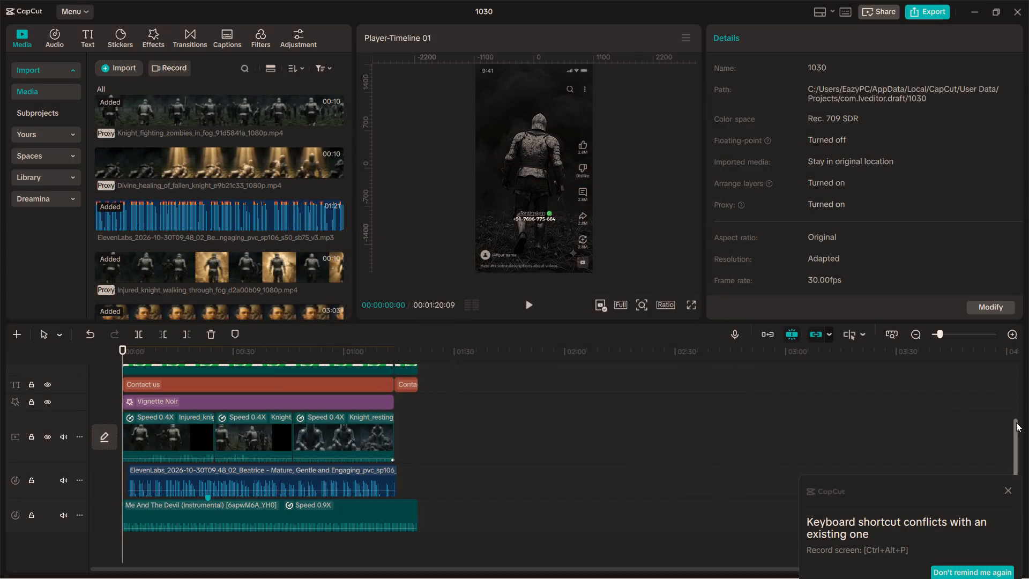
pyautogui.click(1023, 16)
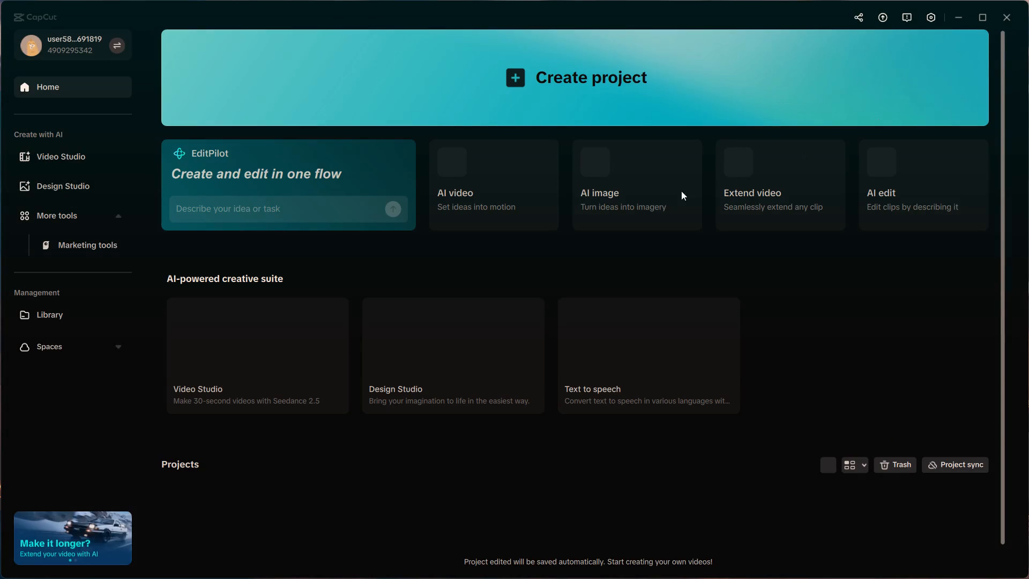
pyautogui.click(1003, 21)
pyautogui.click(714, 146)
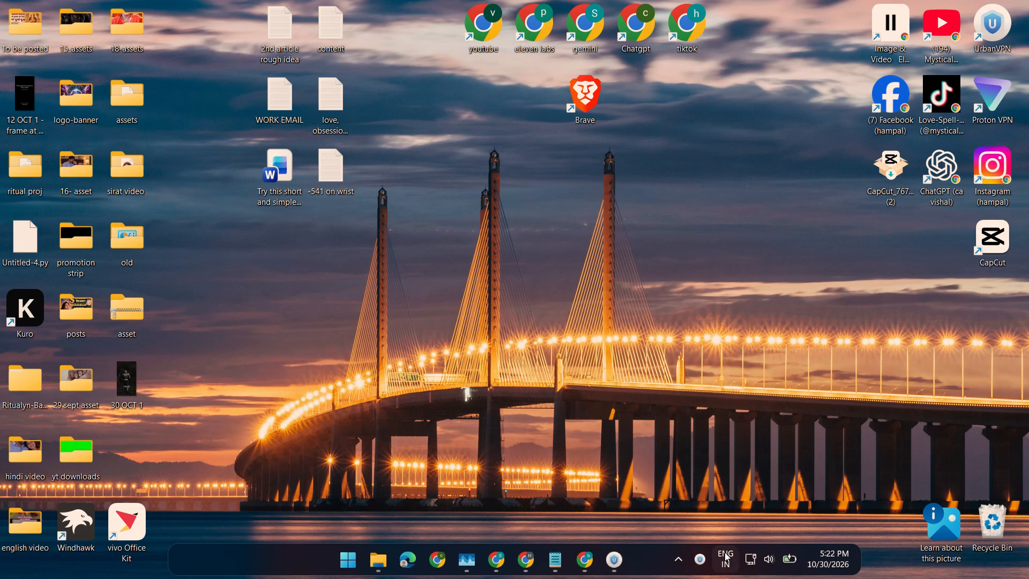
# Open UrbanVPN.
pyautogui.click(698, 558)
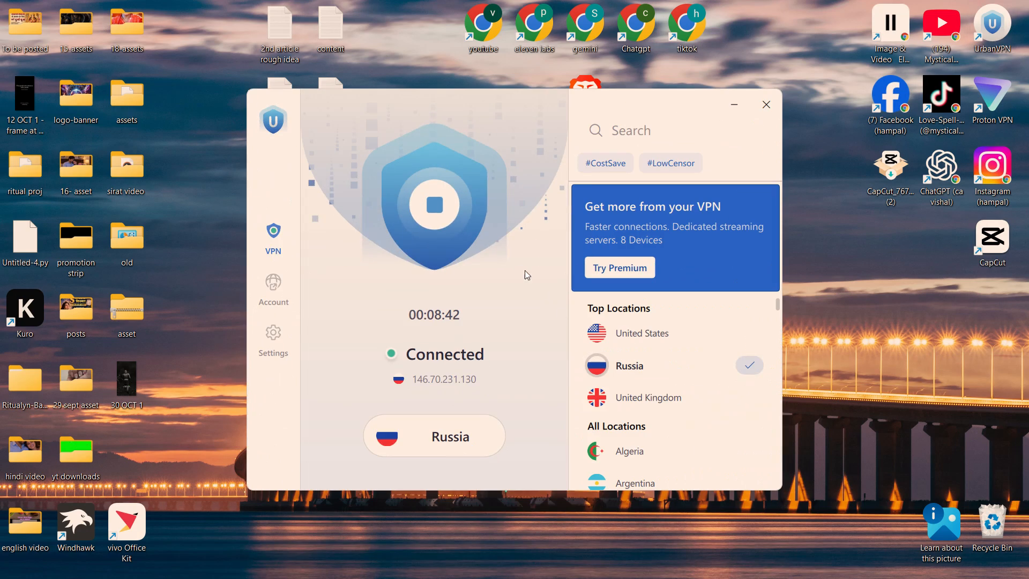
# Disconnect the Russia VPN connection and minimize the UrbanVPN window.
pyautogui.click(429, 208)
pyautogui.click(733, 108)
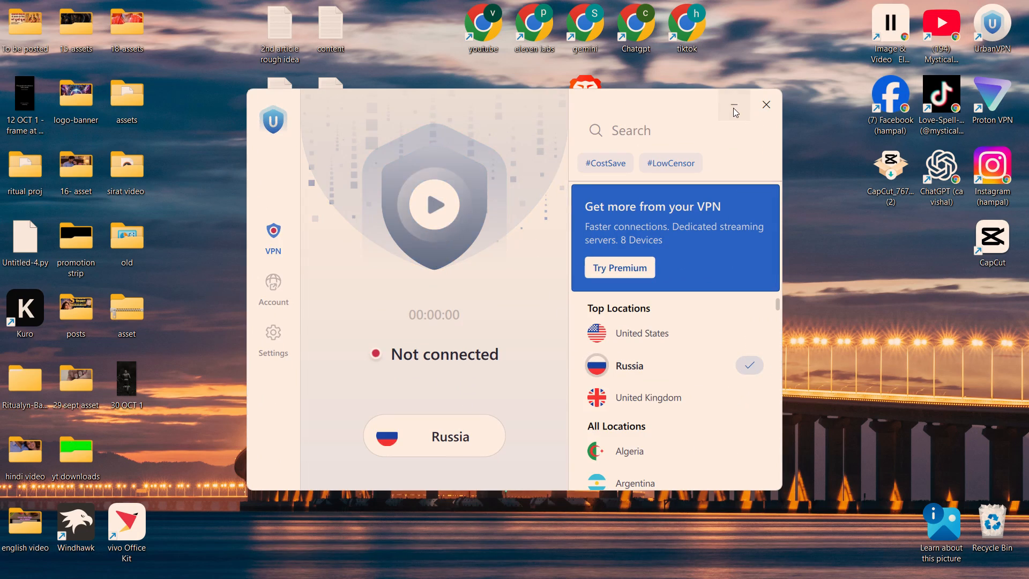
pyautogui.click(733, 108)
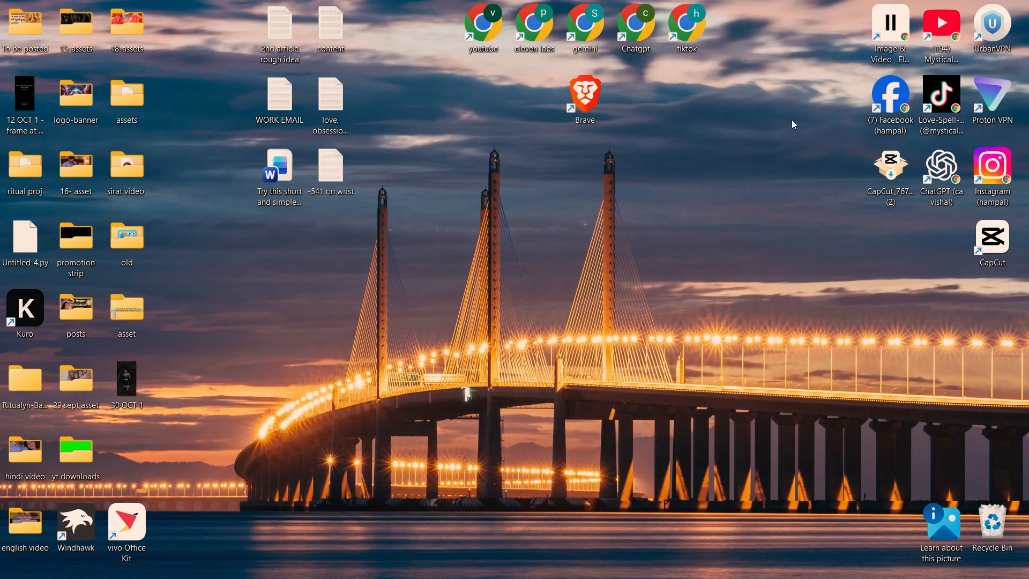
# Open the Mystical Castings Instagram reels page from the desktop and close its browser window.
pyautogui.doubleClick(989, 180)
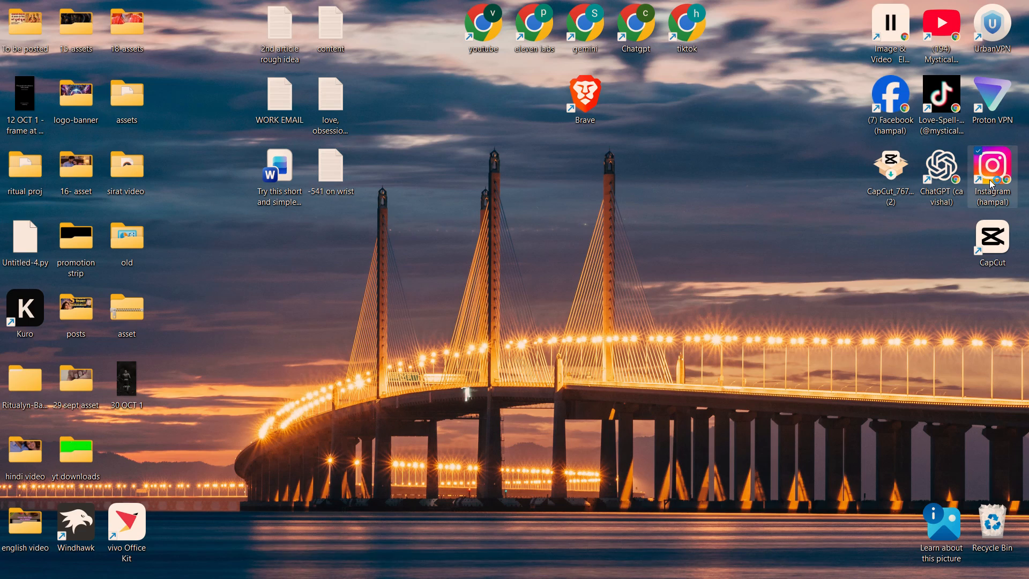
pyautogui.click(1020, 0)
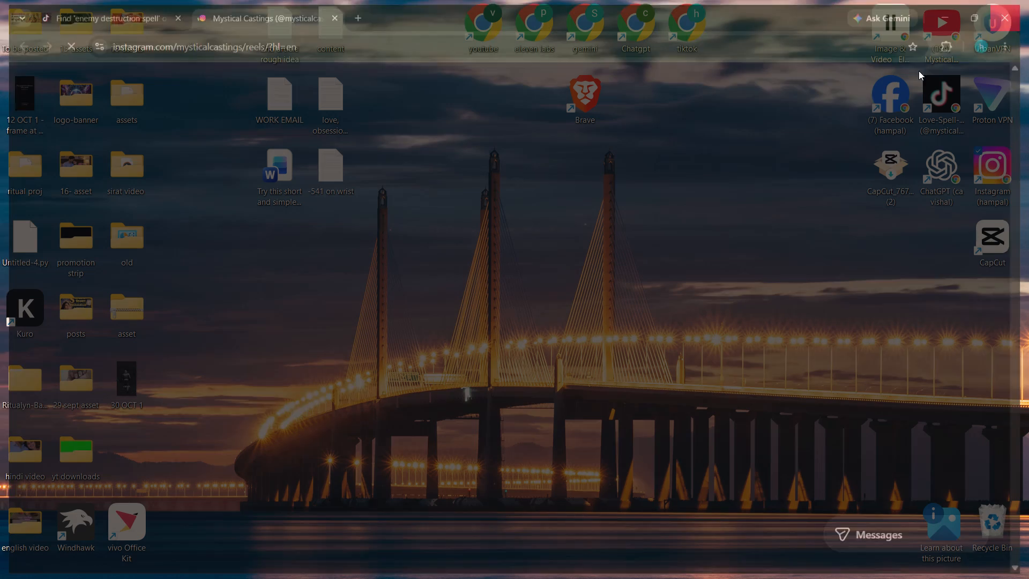
# Open the Mystical Castings YouTube channel's Shorts page from the desktop, maximize the browser window and view the latest Shorts.
pyautogui.doubleClick(941, 24)
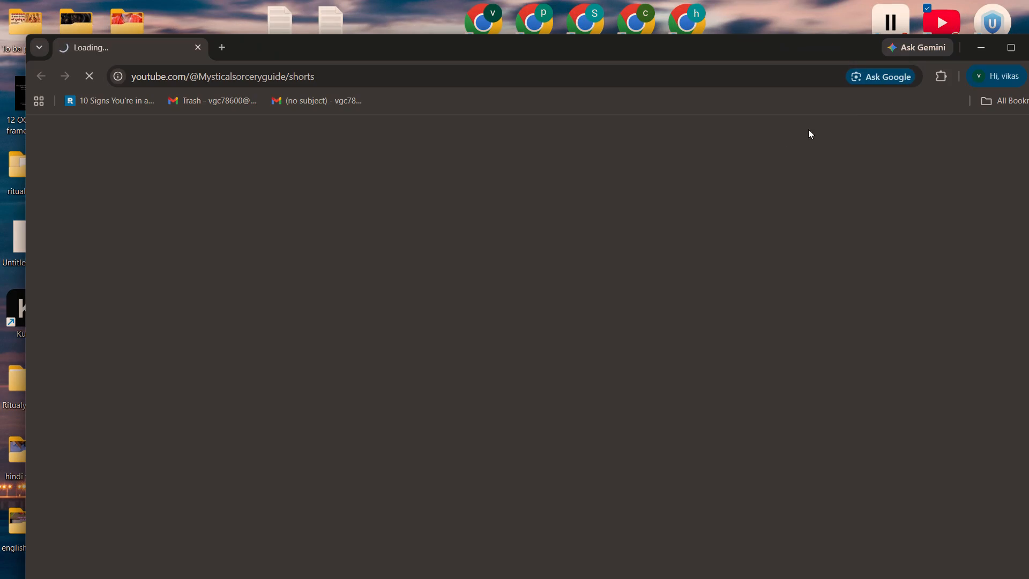
pyautogui.moveTo(363, 43); pyautogui.dragTo(308, 0)
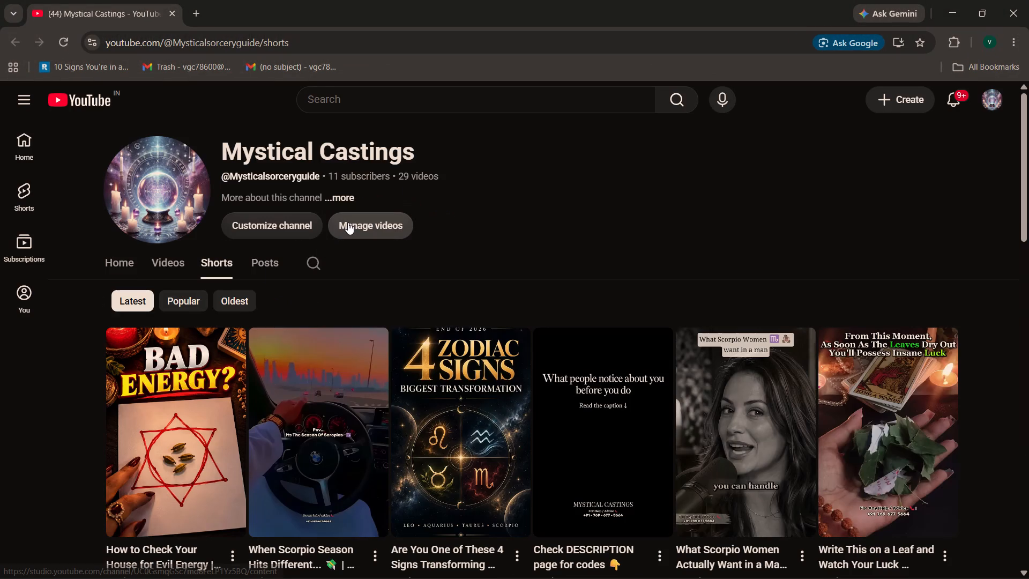
pyautogui.scroll(-2, 348, 222)
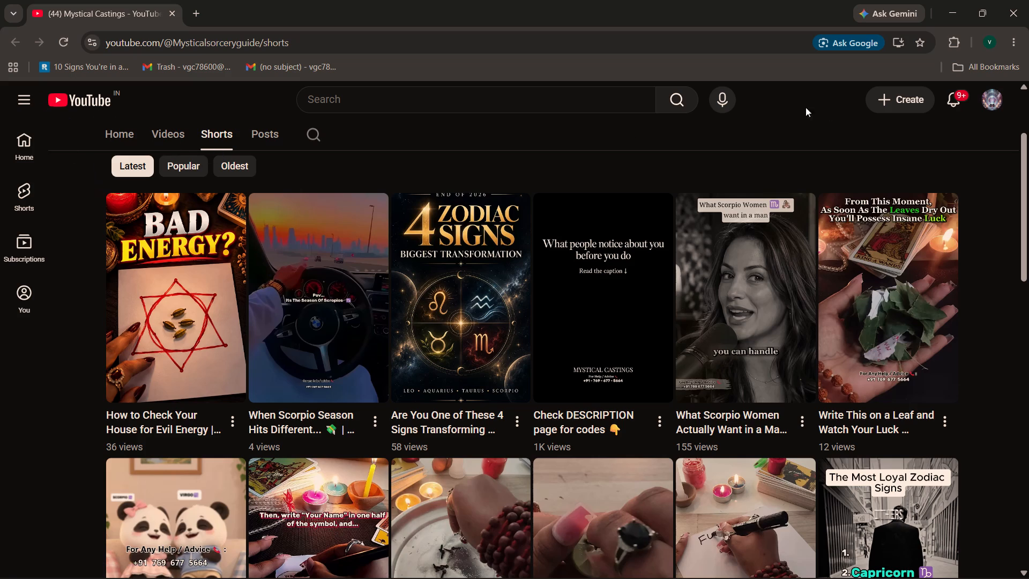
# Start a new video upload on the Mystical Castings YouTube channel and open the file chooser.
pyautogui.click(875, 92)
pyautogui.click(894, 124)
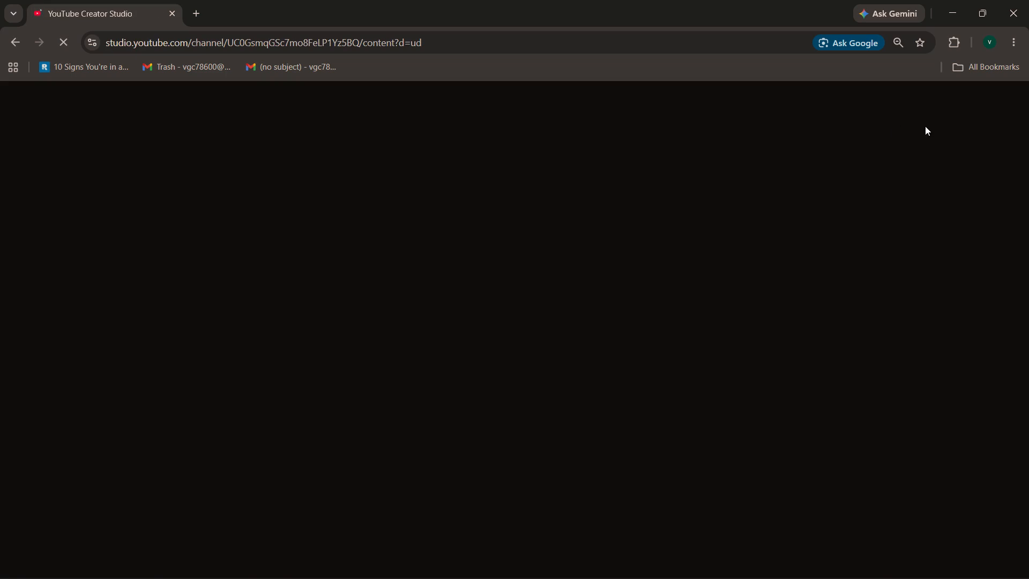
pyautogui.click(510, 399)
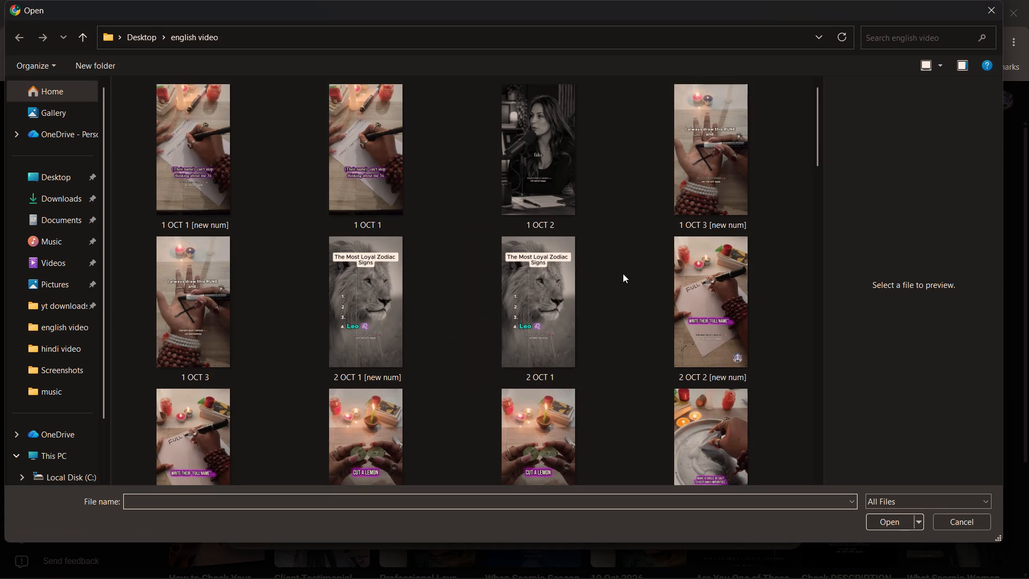
# Look through the english video folder for the exported 30 OCT 1 video, and dismiss the file chooser.
pyautogui.scroll(-2, 524, 357)
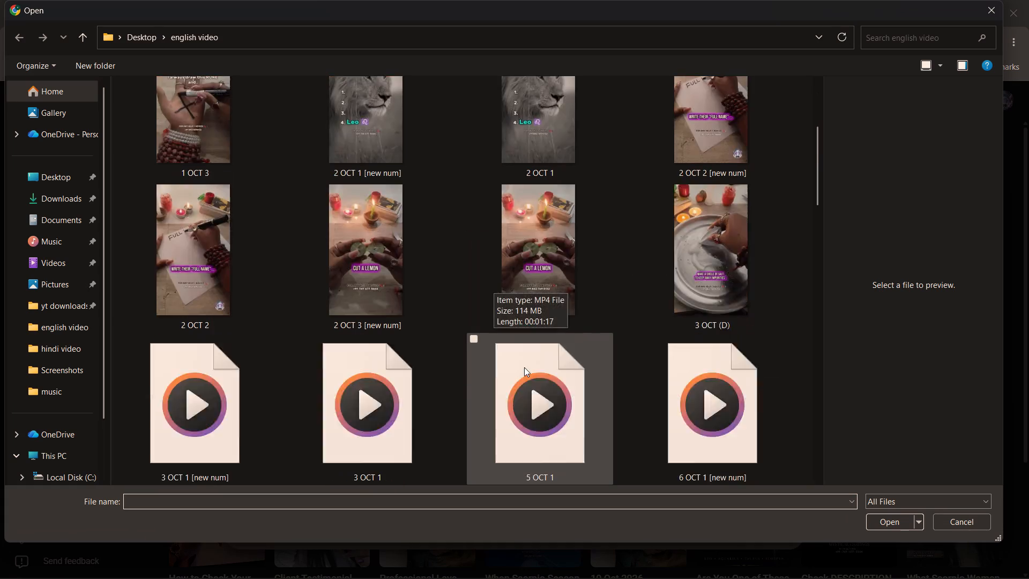
pyautogui.scroll(-11, 524, 367)
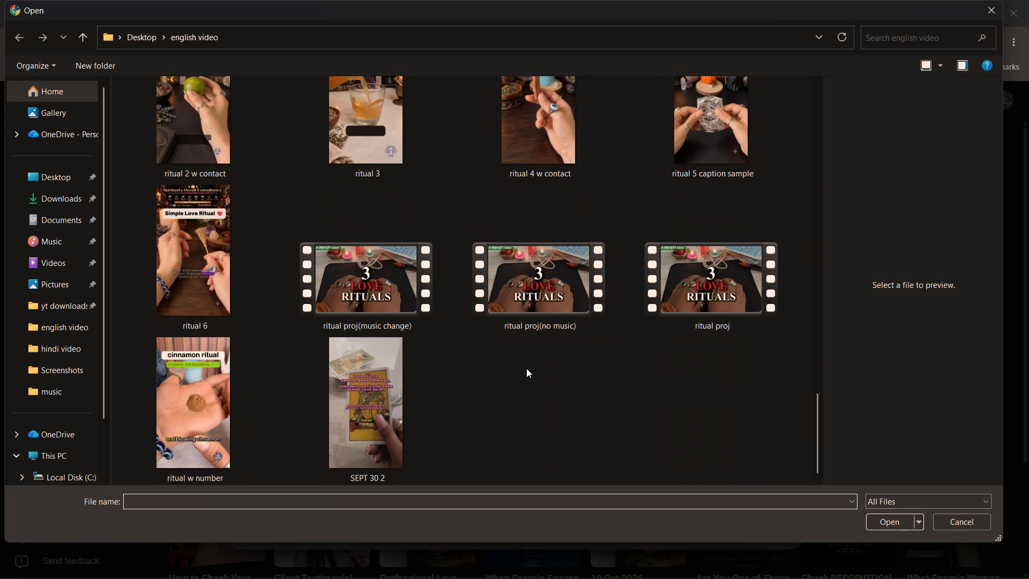
pyautogui.scroll(3, 526, 368)
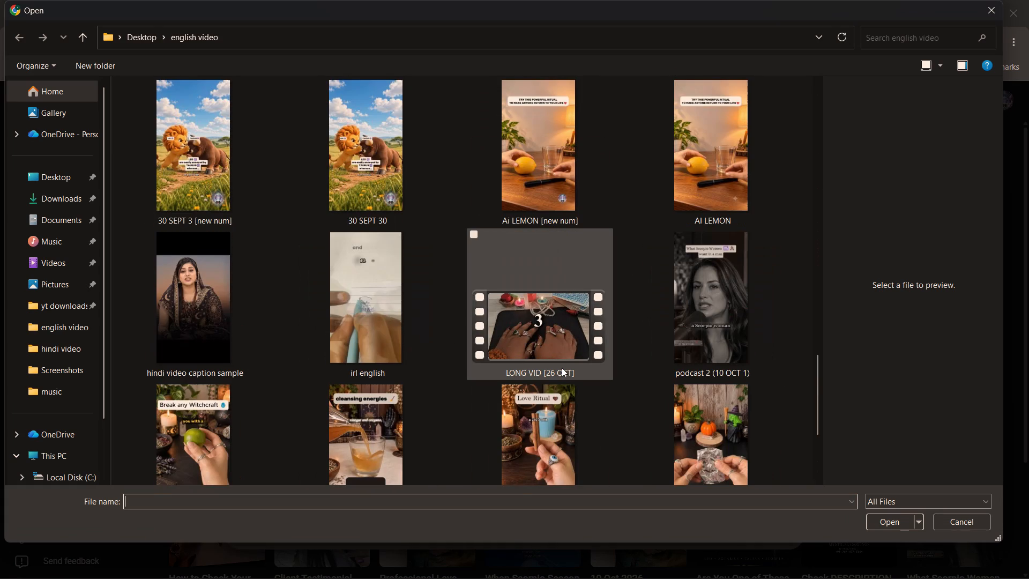
pyautogui.scroll(1, 562, 368)
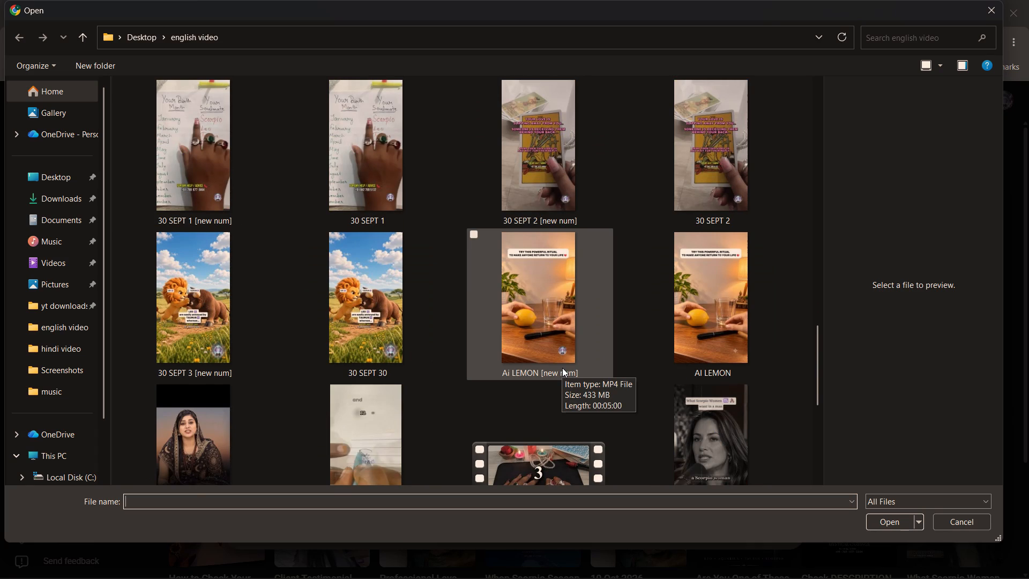
pyautogui.scroll(1, 562, 368)
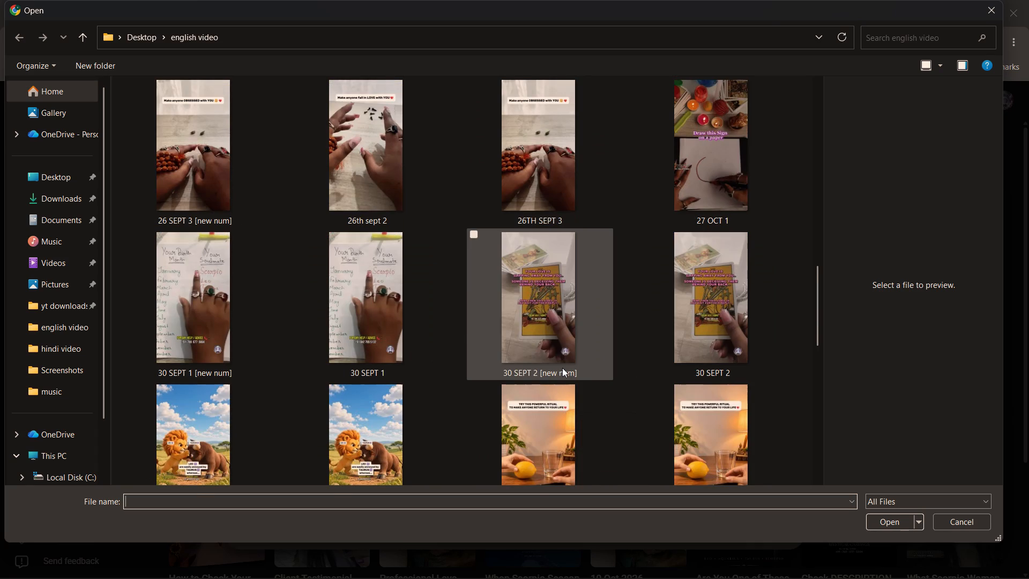
pyautogui.scroll(-2, 562, 368)
pyautogui.scroll(1, 562, 368)
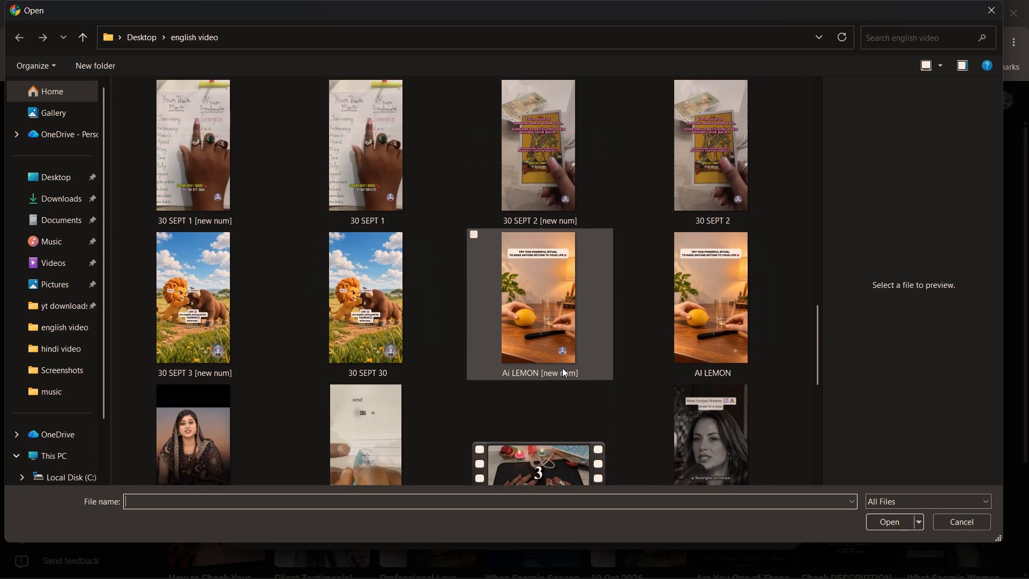
pyautogui.scroll(4, 562, 368)
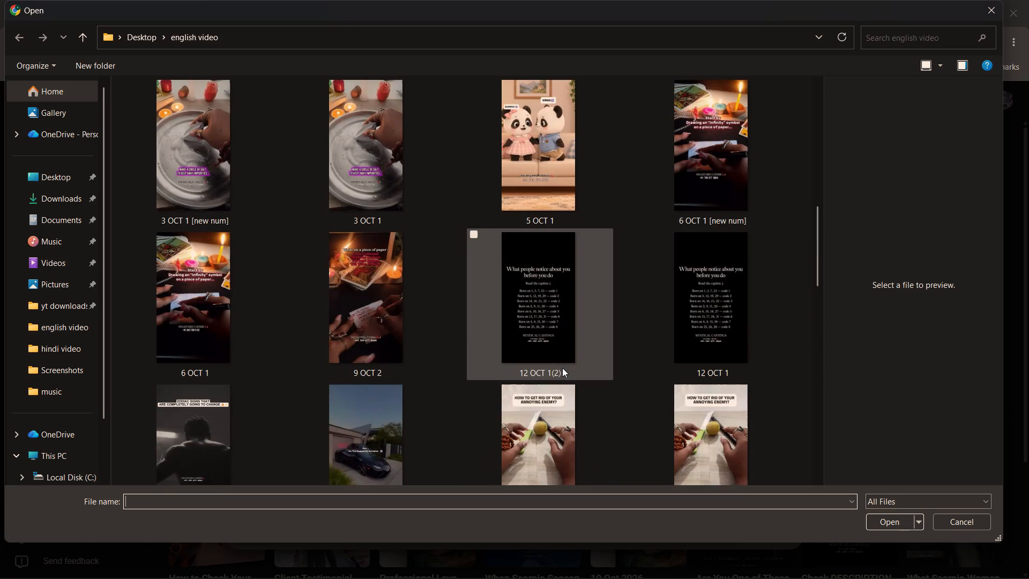
pyautogui.scroll(2, 562, 368)
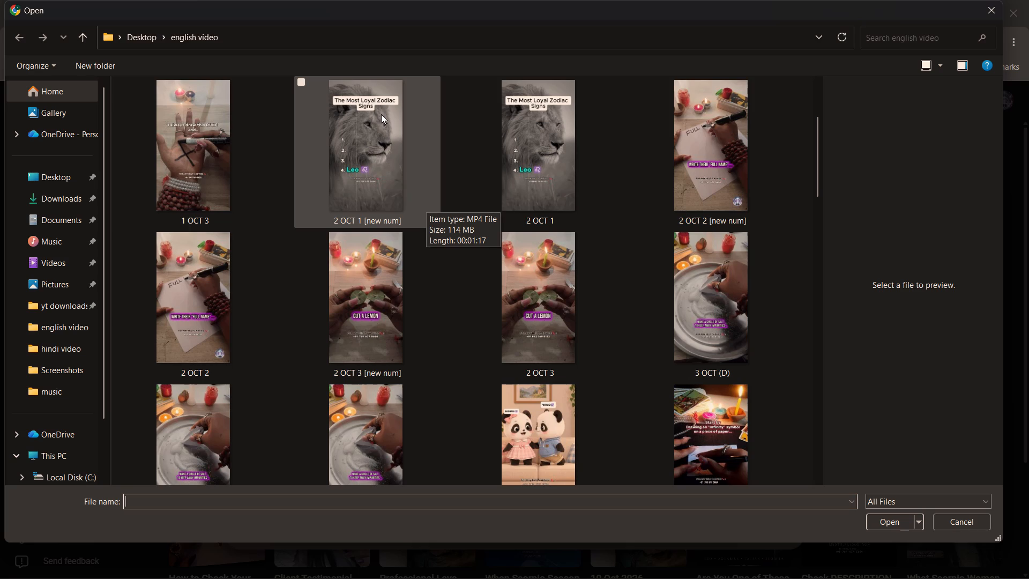
pyautogui.scroll(7, 400, 175)
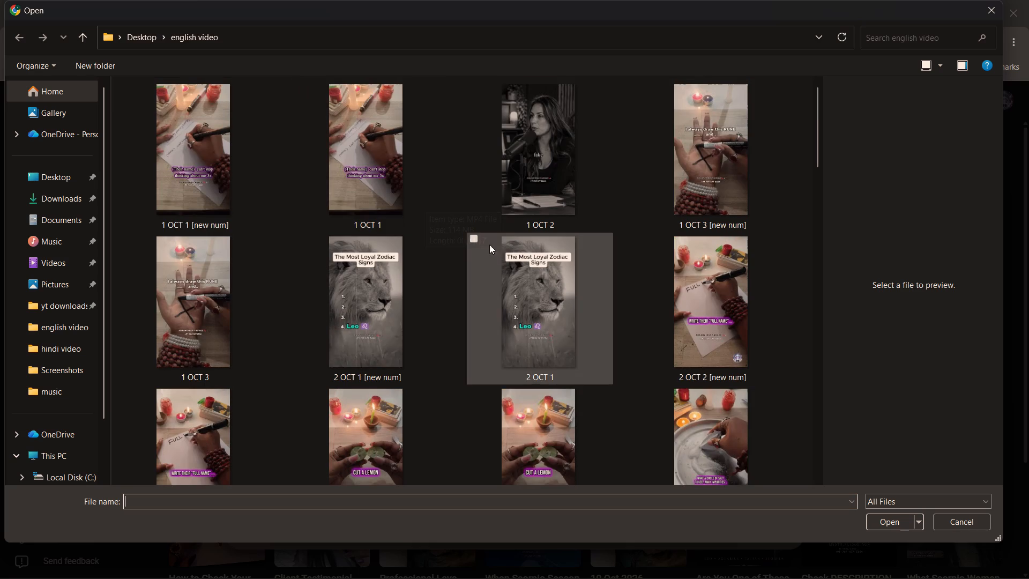
pyautogui.scroll(7, 494, 249)
pyautogui.click(999, 3)
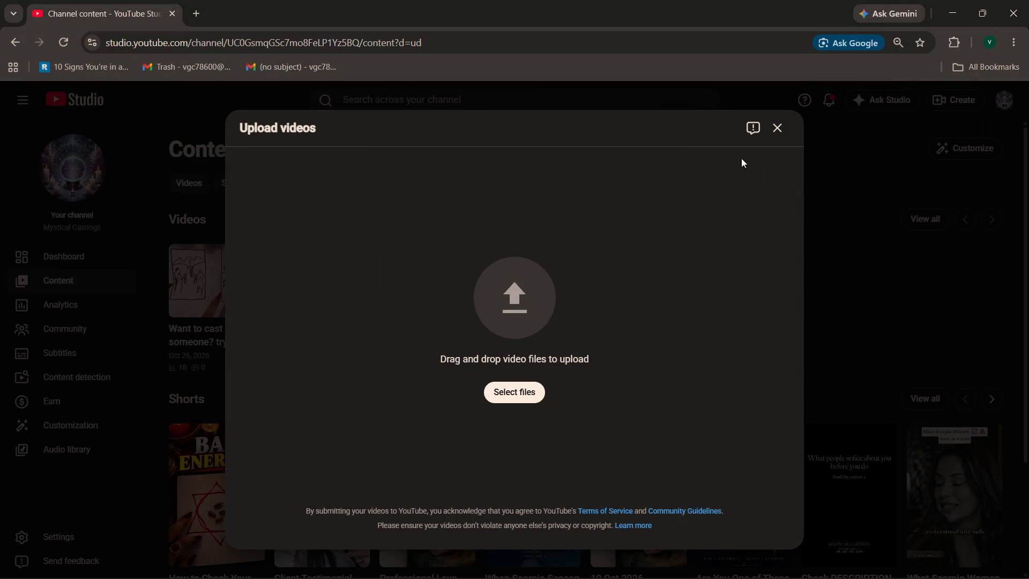
# Open File Explorer and look through Downloads and the english video folder for the exported knight video.
pyautogui.click(361, 555)
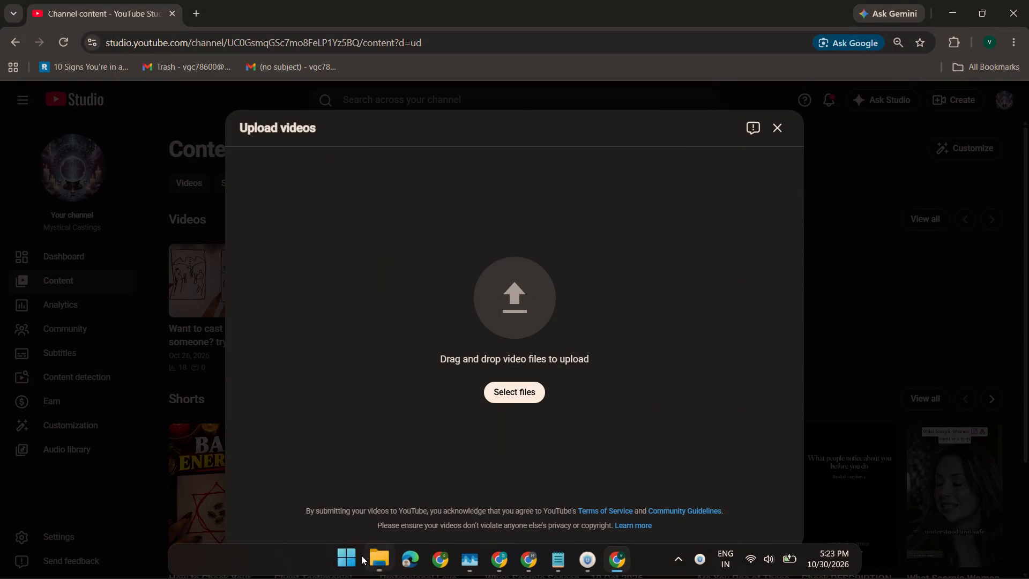
pyautogui.click(377, 278)
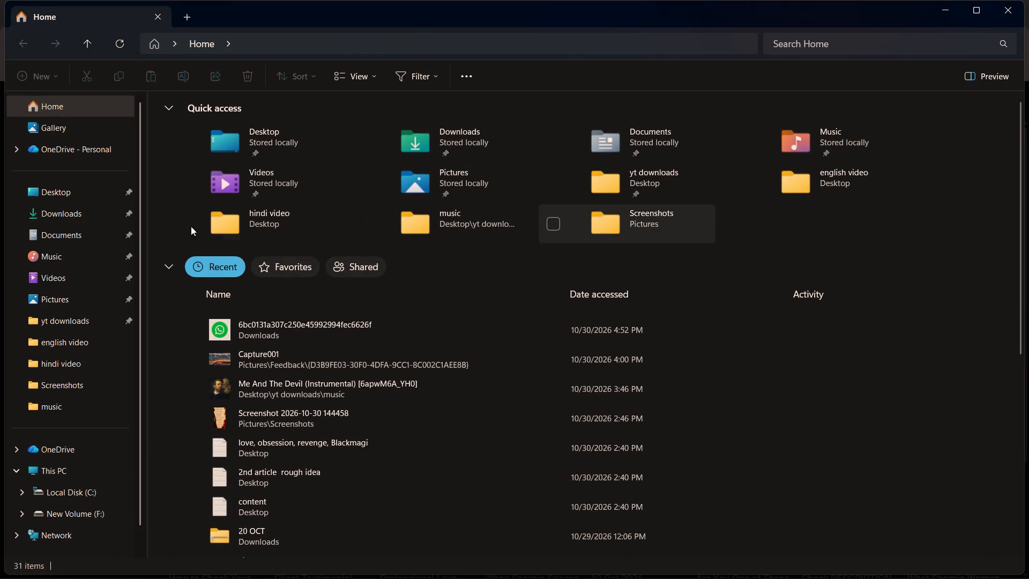
pyautogui.click(83, 219)
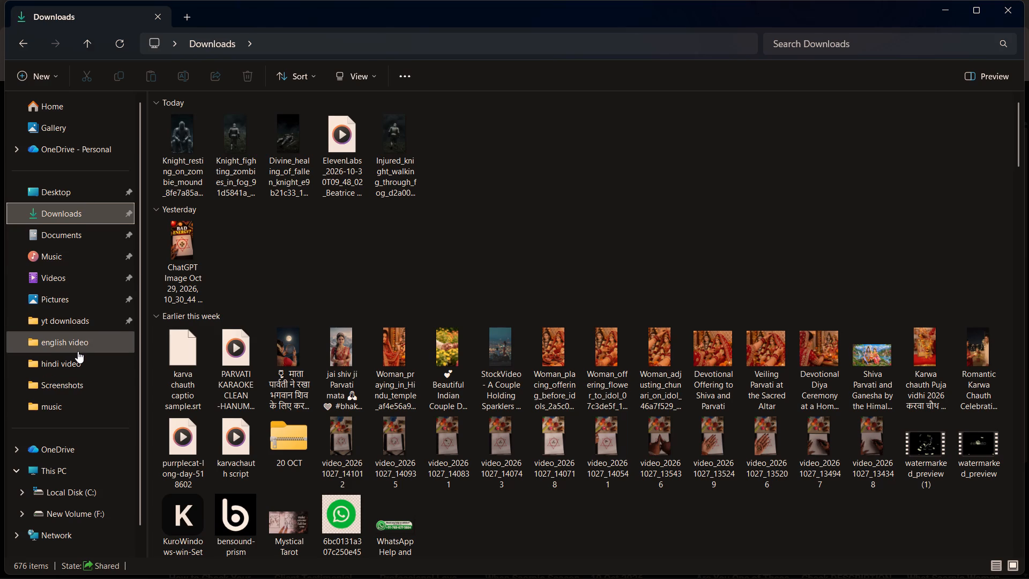
pyautogui.click(78, 351)
pyautogui.scroll(6, 429, 329)
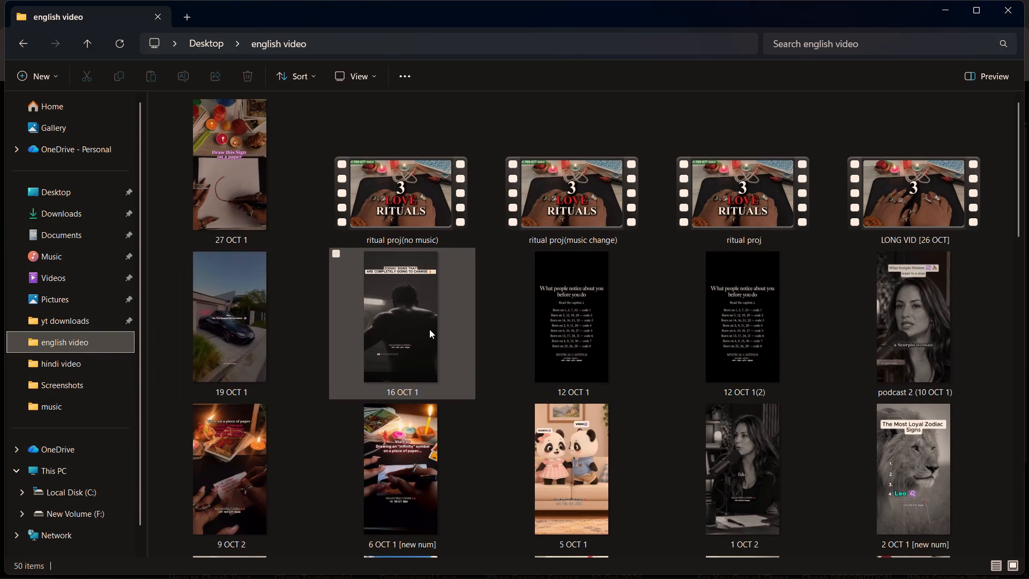
pyautogui.scroll(-1, 429, 329)
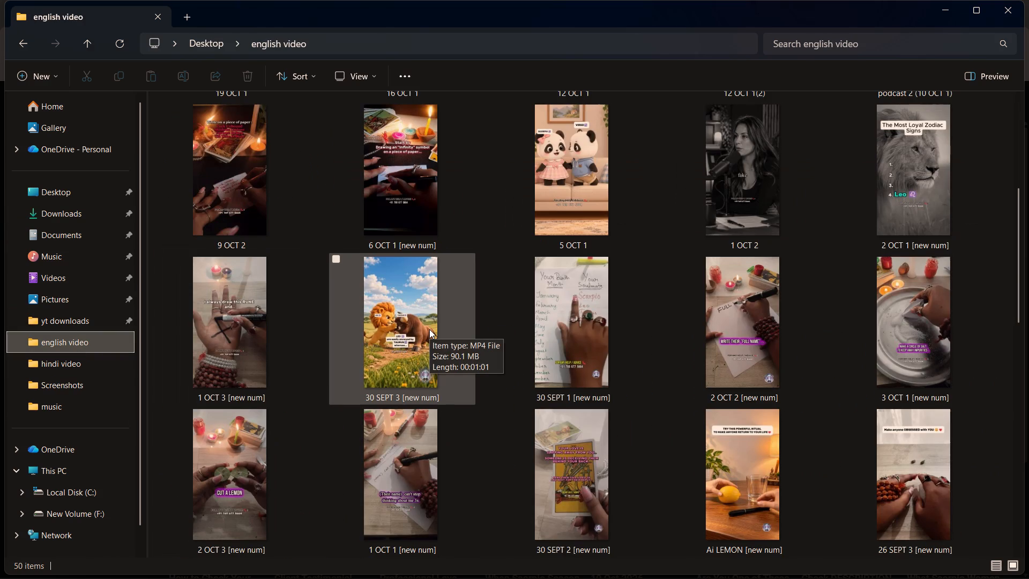
pyautogui.scroll(-4, 429, 329)
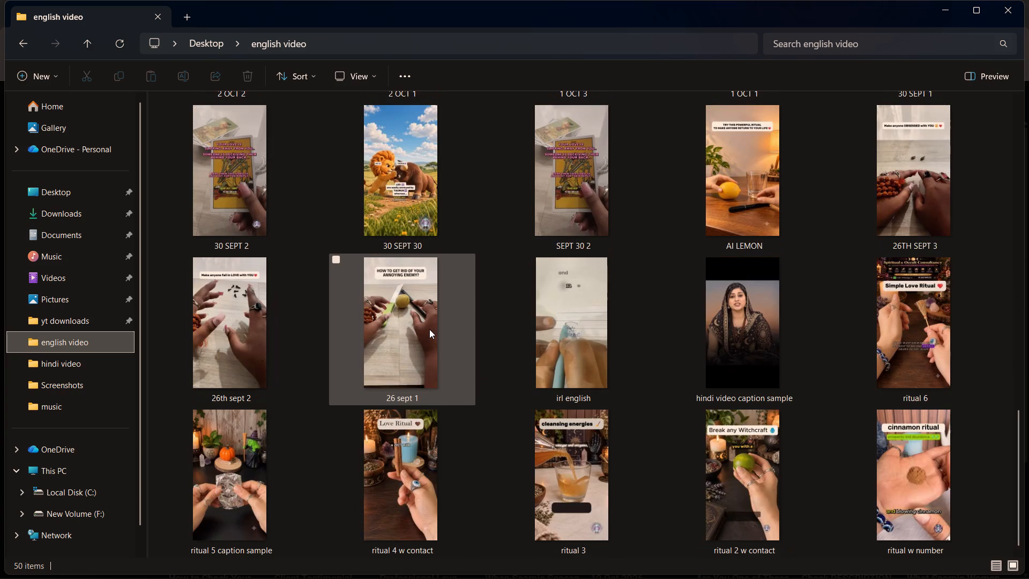
pyautogui.scroll(-3, 429, 329)
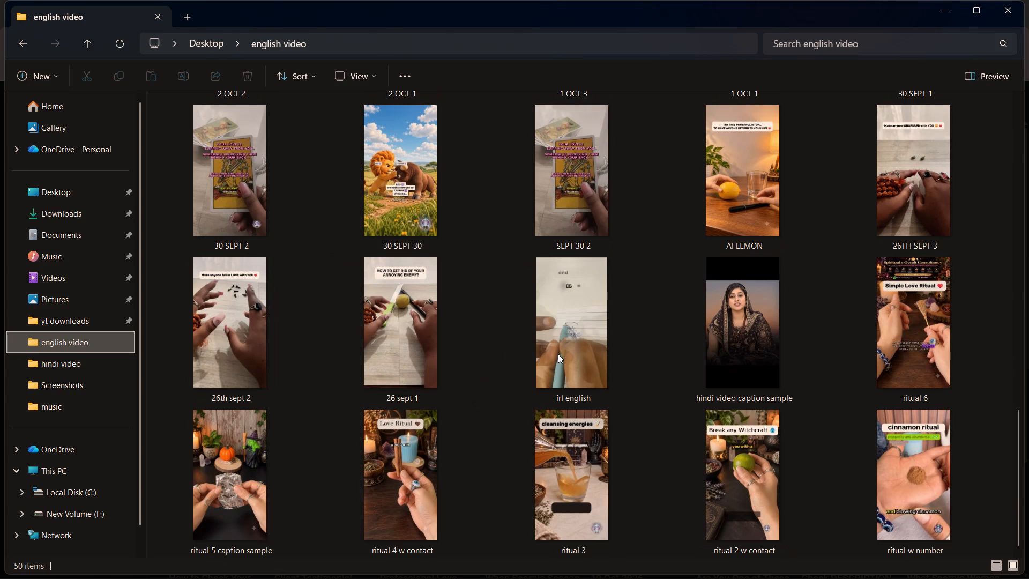
pyautogui.scroll(11, 558, 354)
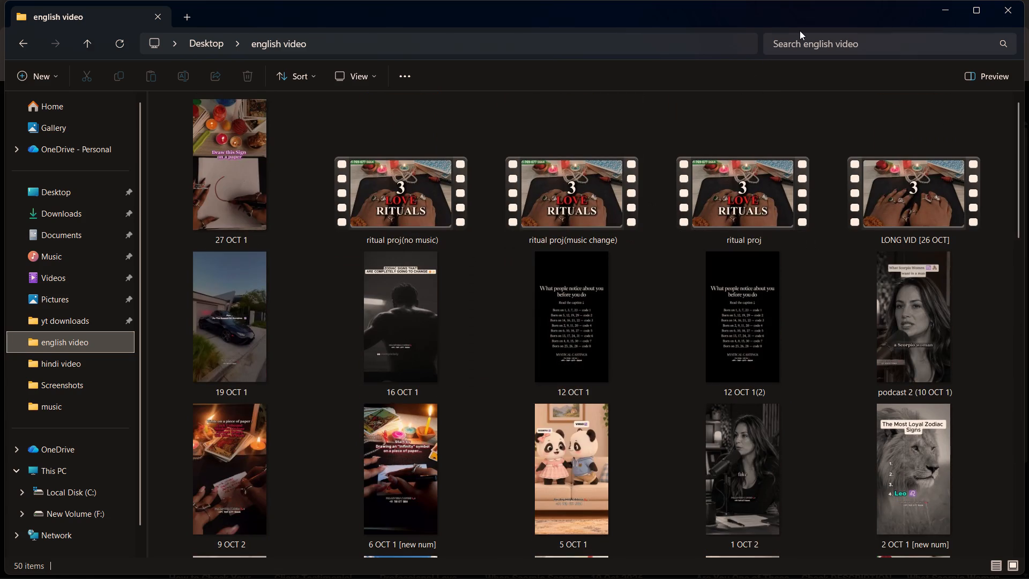
# Search the english video folder for 30 and for oct, and close File Explorer.
pyautogui.click(800, 30)
pyautogui.click(800, 34)
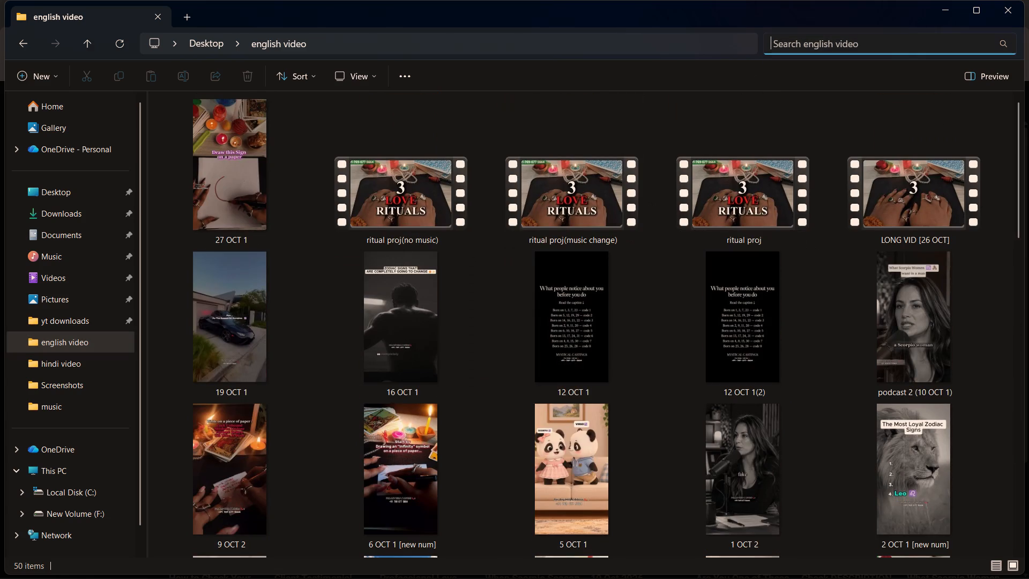
pyautogui.write('30')
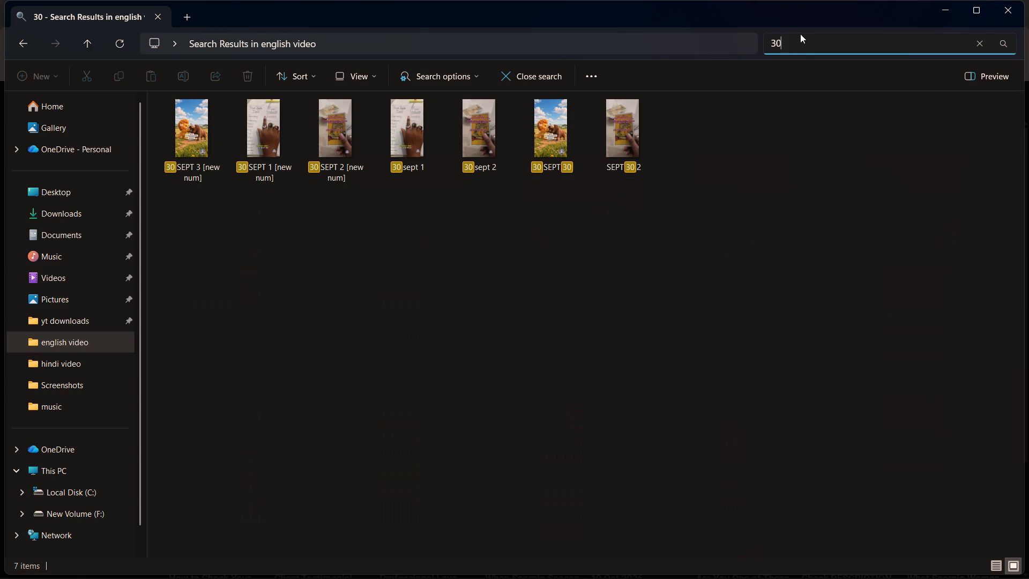
pyautogui.click(699, 268)
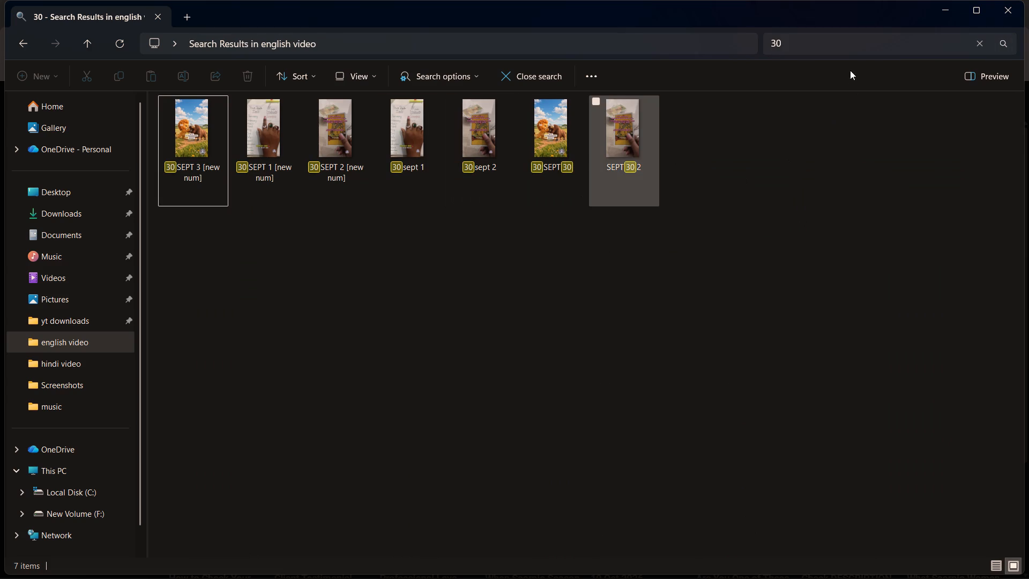
pyautogui.moveTo(825, 45); pyautogui.dragTo(689, 44)
pyautogui.write('oct')
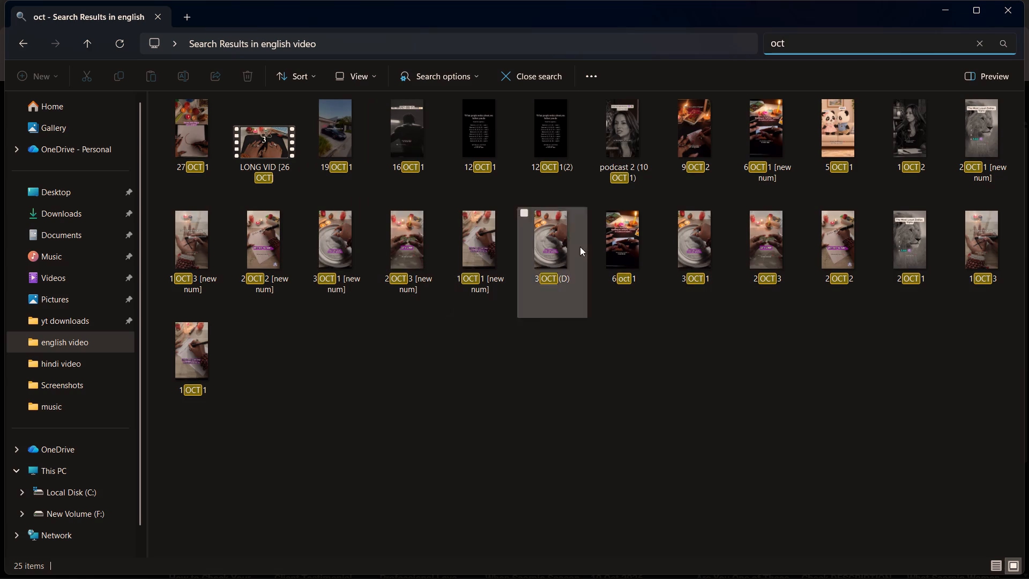
pyautogui.click(385, 323)
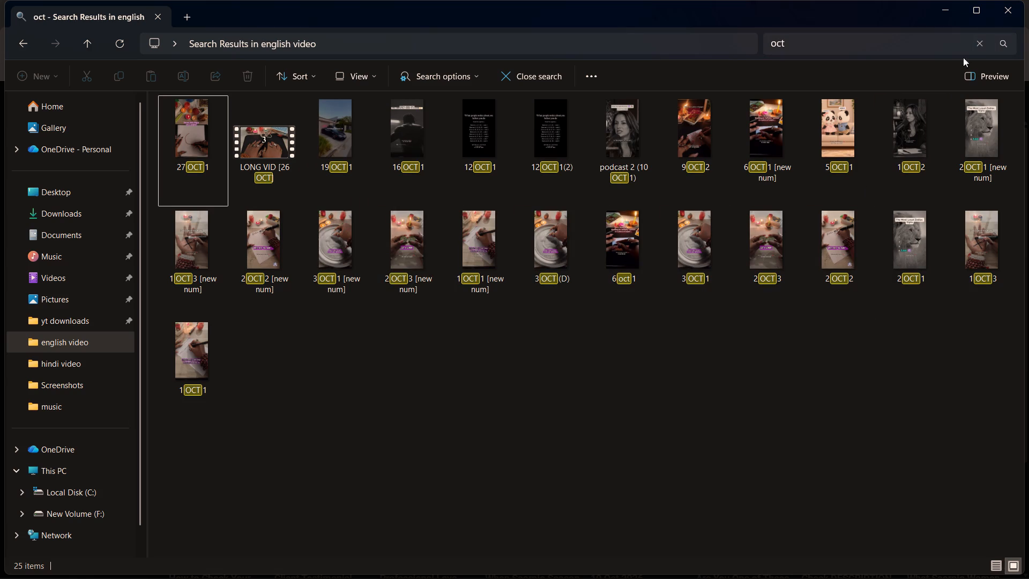
pyautogui.click(1007, 9)
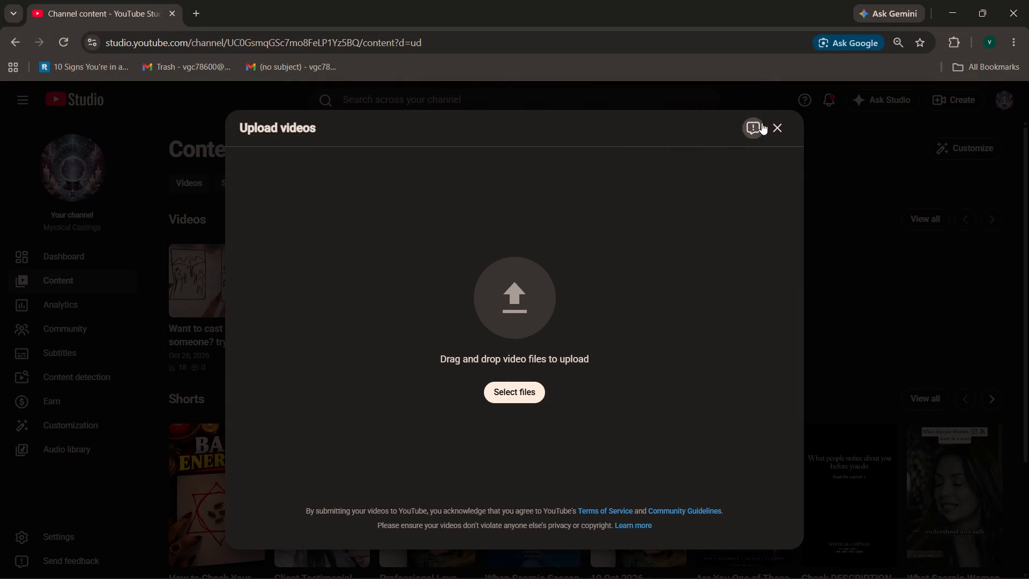
# Close the YouTube upload dialog and minimize the browser to return to the desktop.
pyautogui.click(772, 128)
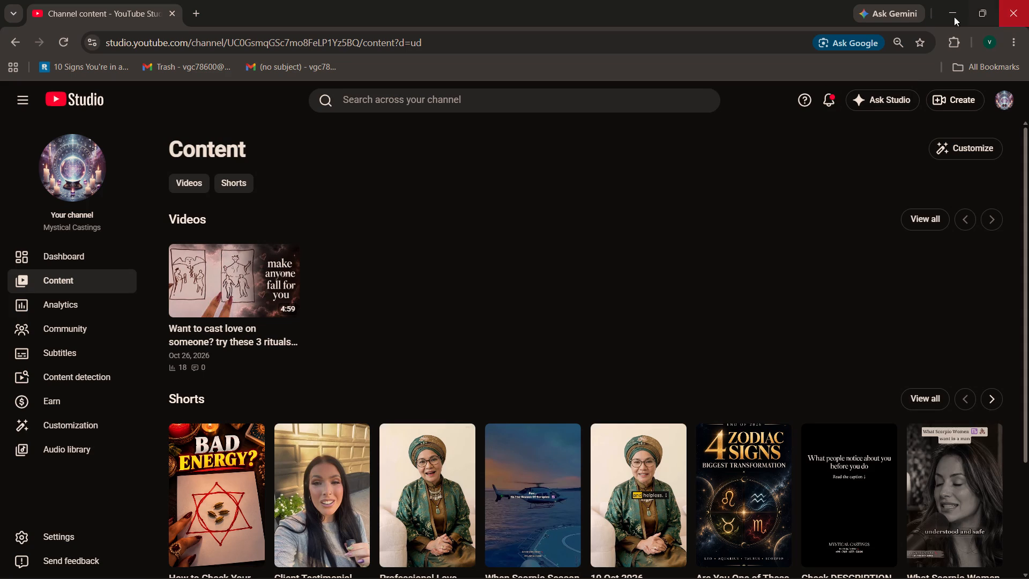
pyautogui.click(939, 11)
pyautogui.click(780, 240)
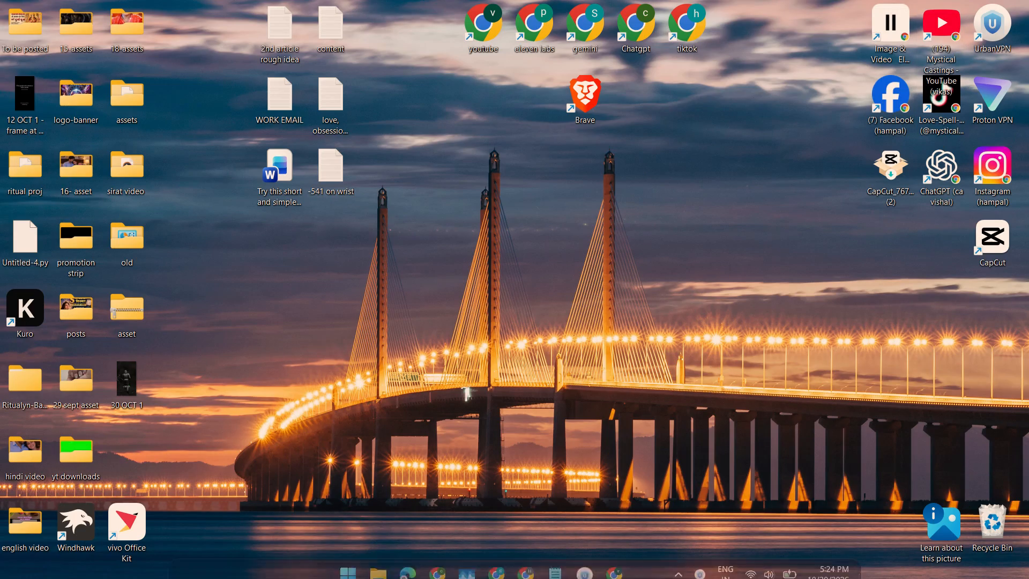
# Switch to UrbanVPN and reconnect the VPN.
pyautogui.click(593, 563)
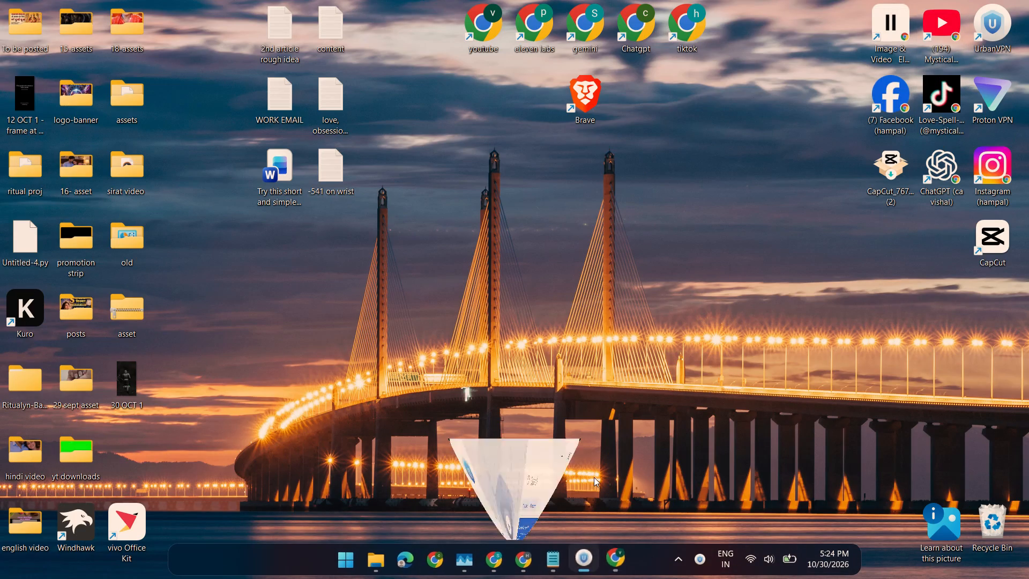
pyautogui.click(435, 216)
pyautogui.click(733, 101)
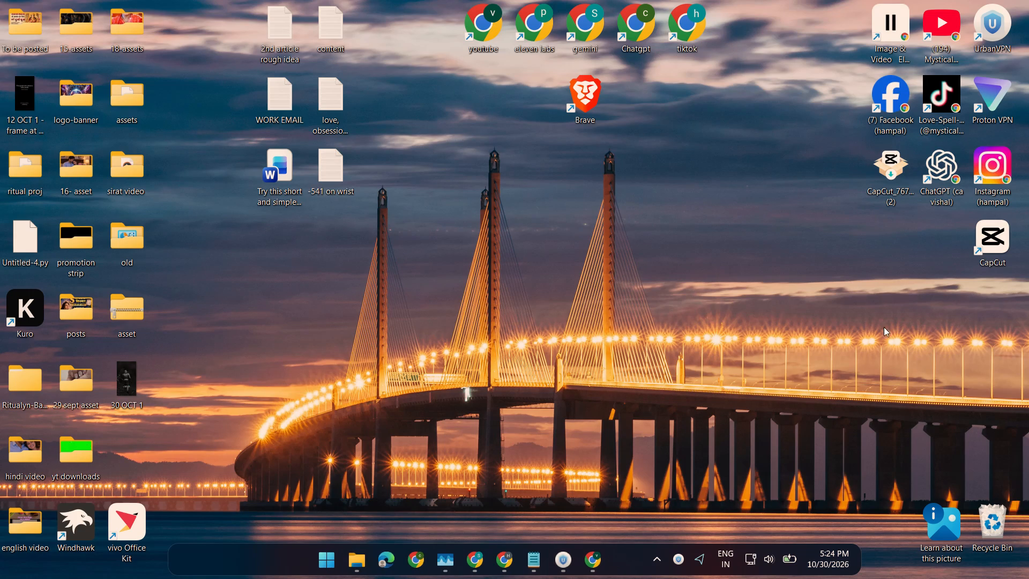
# Launch CapCut again.
pyautogui.doubleClick(979, 243)
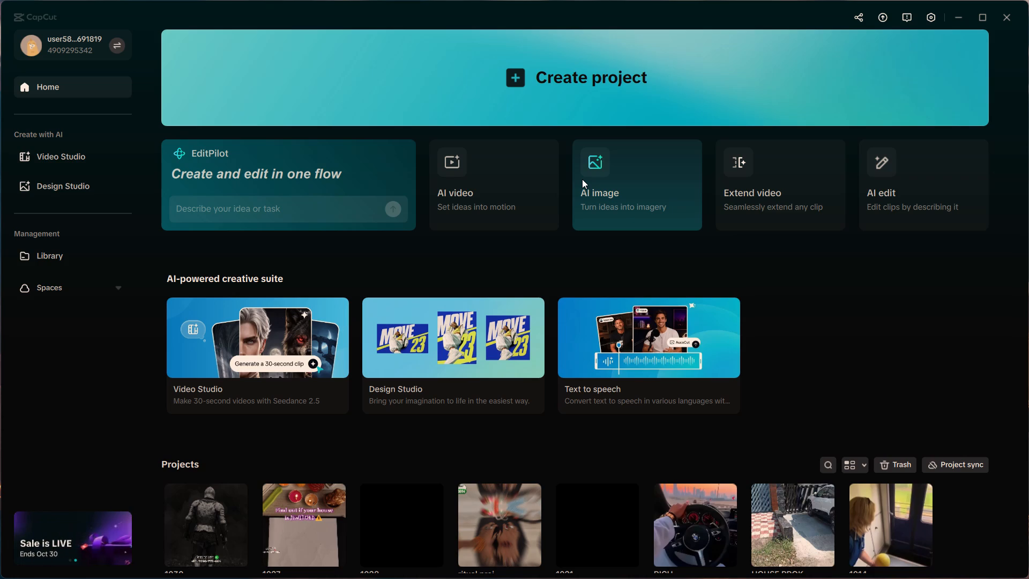
# Open the 1030 knight video project from the saved projects.
pyautogui.scroll(-3, 579, 179)
pyautogui.click(228, 385)
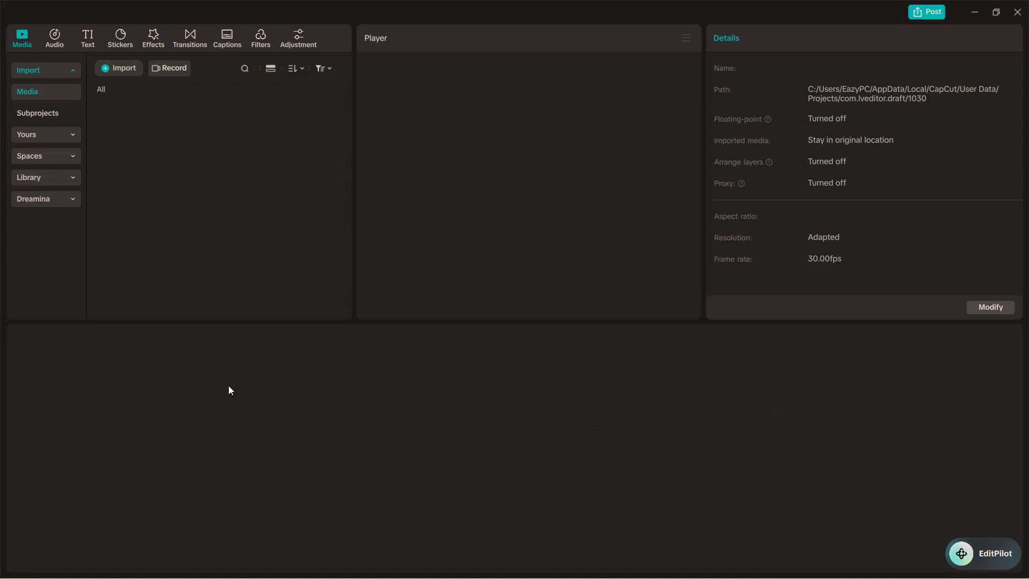
# Bring up the export settings for project 1030 and set the export destination to the english video folder on the Desktop.
pyautogui.click(933, 15)
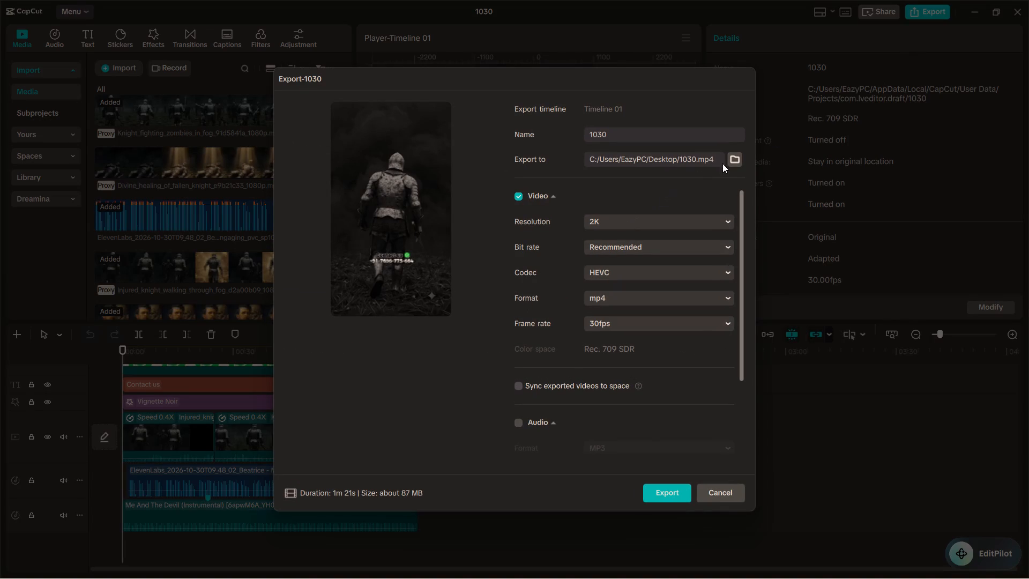
pyautogui.click(732, 156)
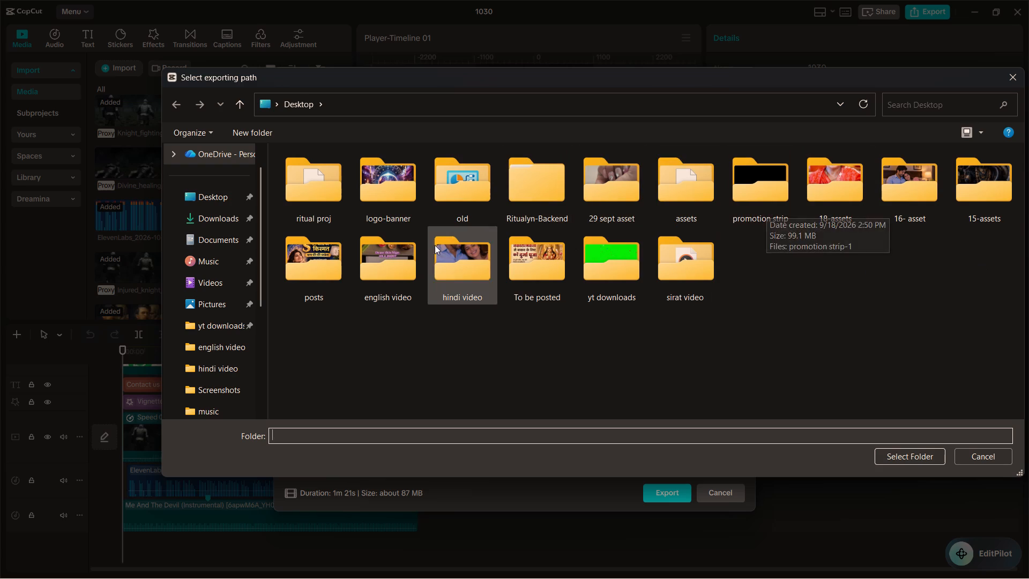
pyautogui.click(382, 248)
pyautogui.click(898, 456)
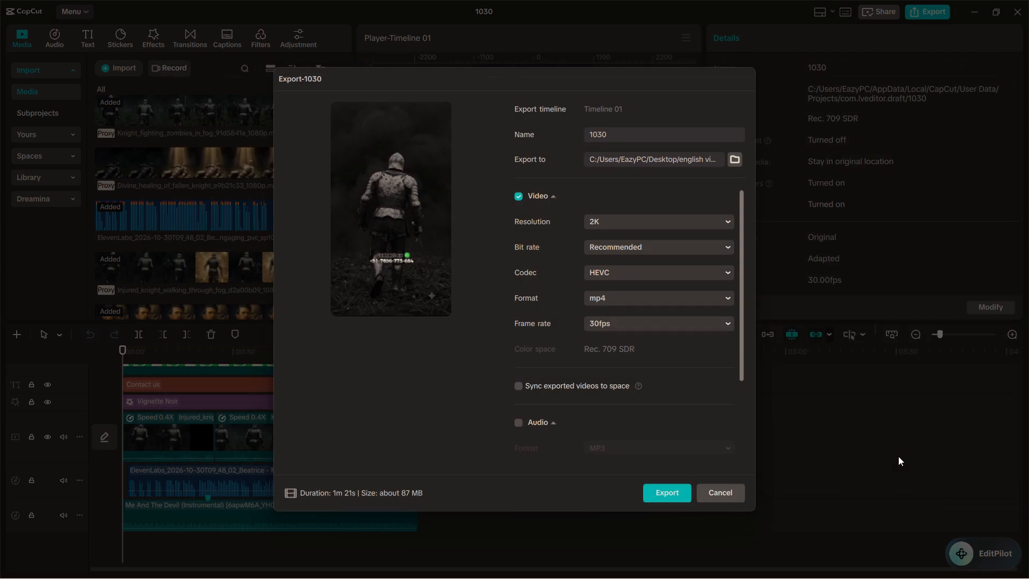
# Name the output video 30 Oct and export project 1030 with the current export settings.
pyautogui.moveTo(615, 138); pyautogui.dragTo(521, 140)
pyautogui.write('3-')
pyautogui.press('BackSpace')
pyautogui.write('0')
pyautogui.press('space')
pyautogui.hotkey('shift', 'o')
pyautogui.write('ct')
pyautogui.click(659, 496)
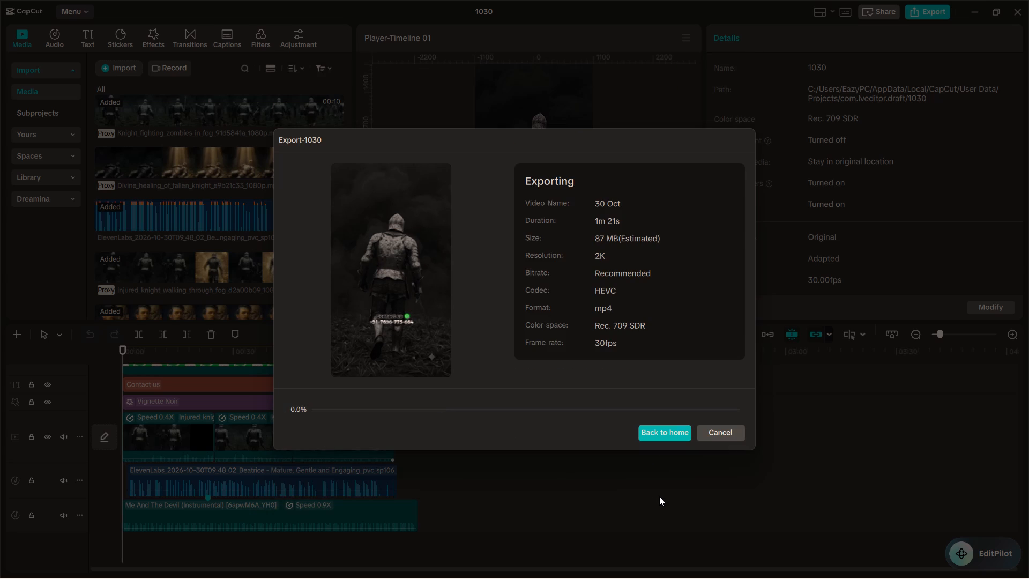
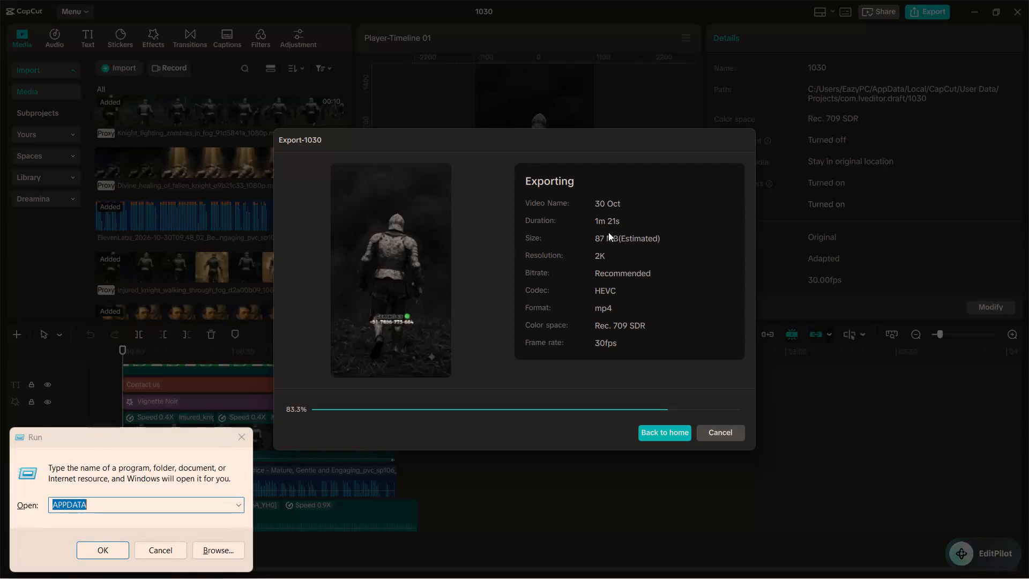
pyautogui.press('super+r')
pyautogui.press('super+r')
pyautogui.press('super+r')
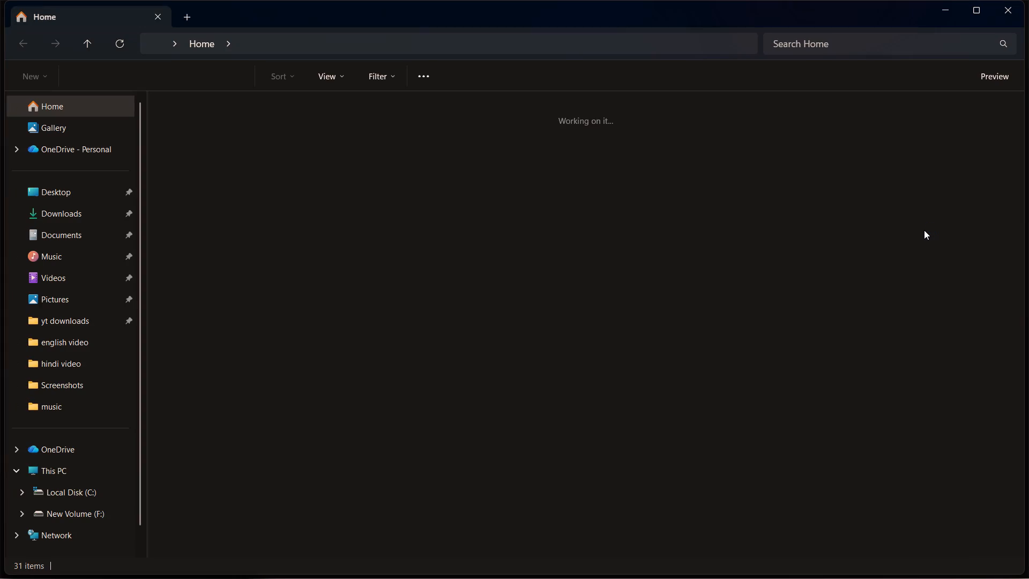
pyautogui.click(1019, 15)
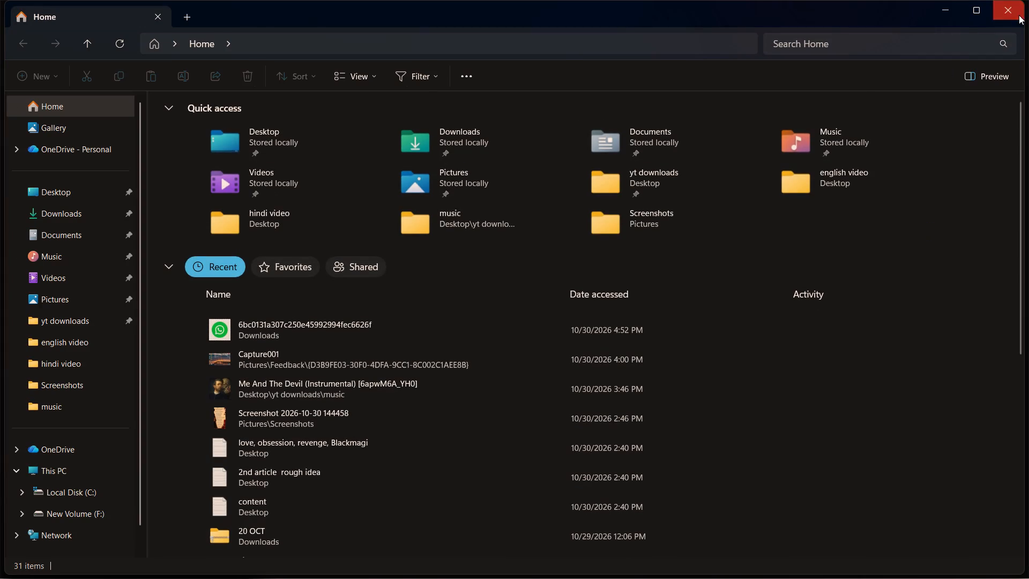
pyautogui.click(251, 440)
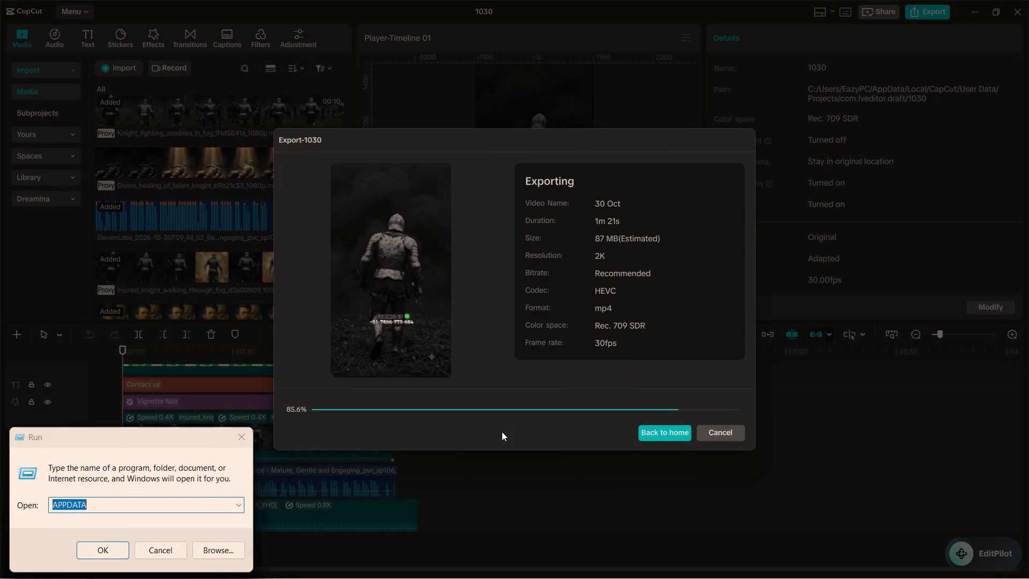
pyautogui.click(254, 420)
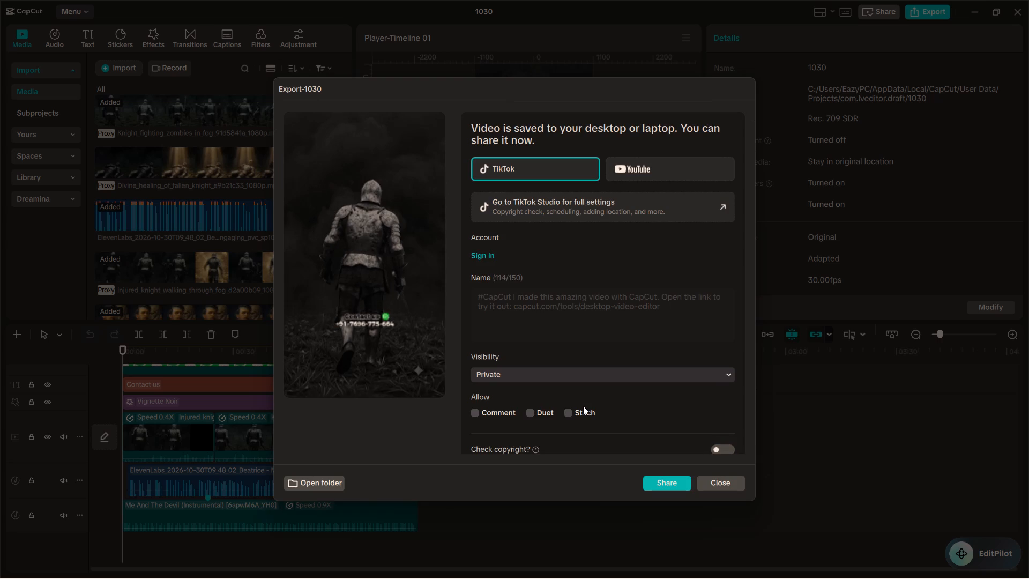
# Dismiss the completed export dialog, then close project 1030 and quit CapCut to return to the desktop.
pyautogui.click(733, 483)
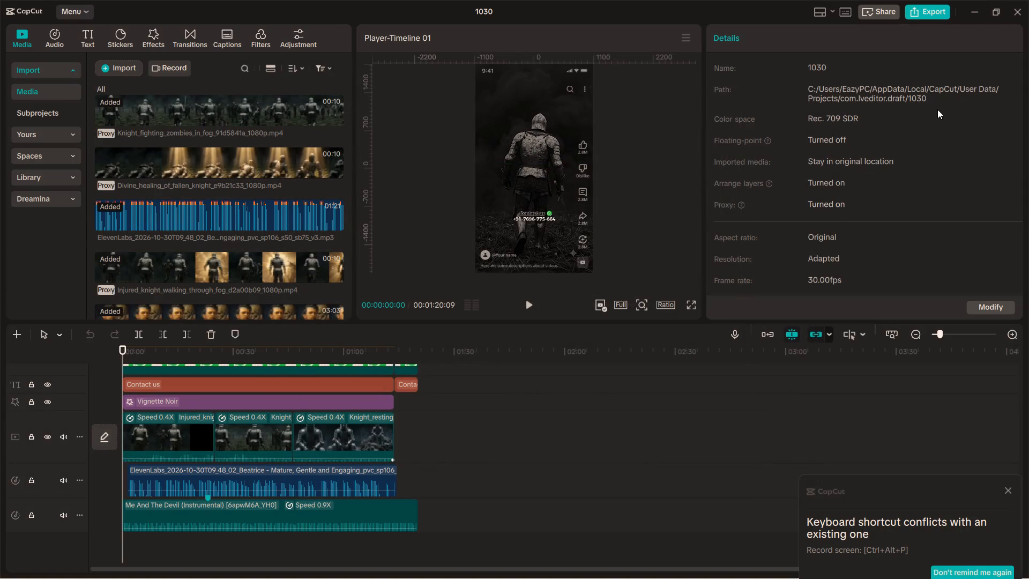
pyautogui.click(1010, 3)
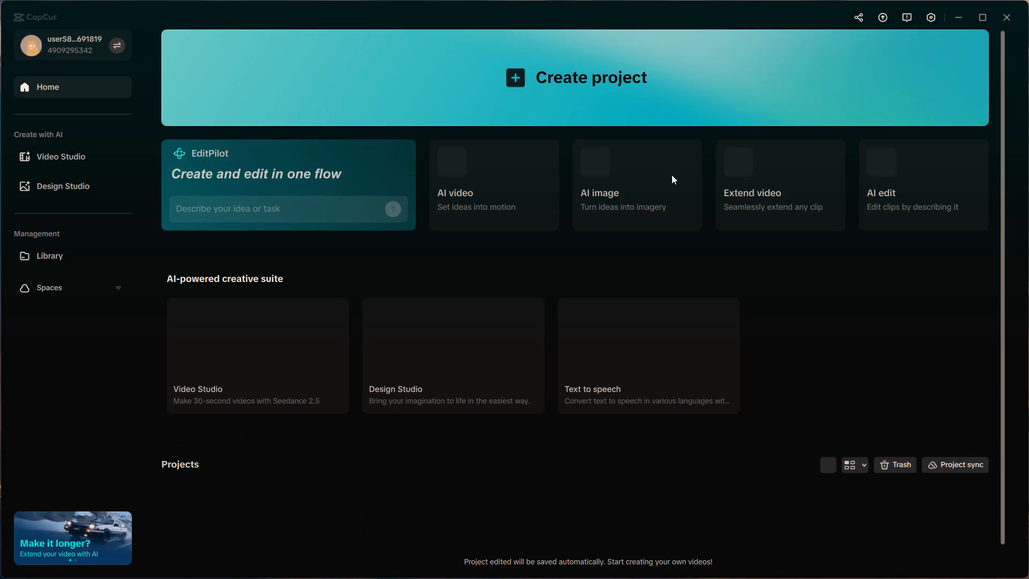
pyautogui.click(1013, 13)
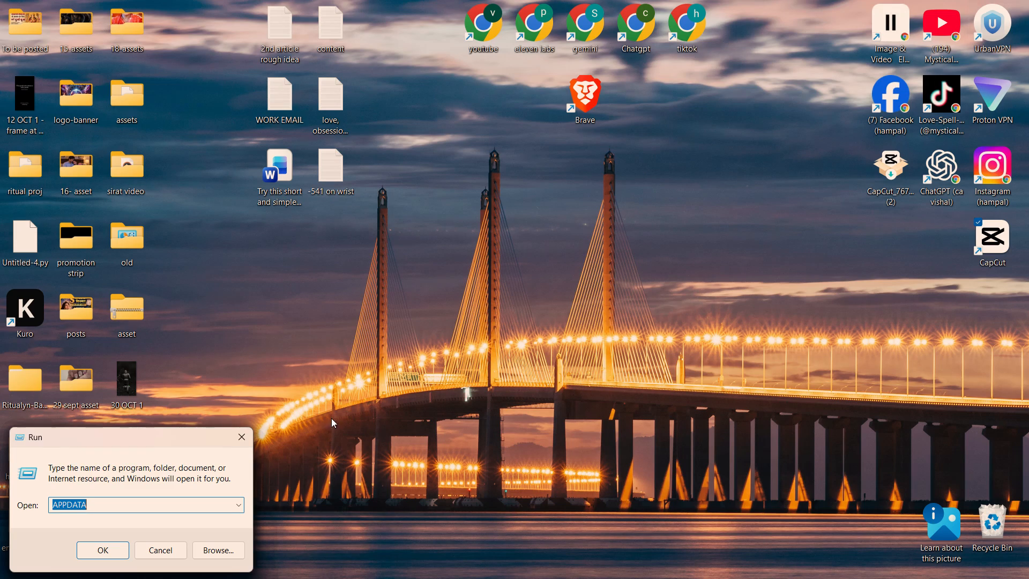
# Close the Run dialog left open on the desktop.
pyautogui.click(236, 437)
pyautogui.click(241, 437)
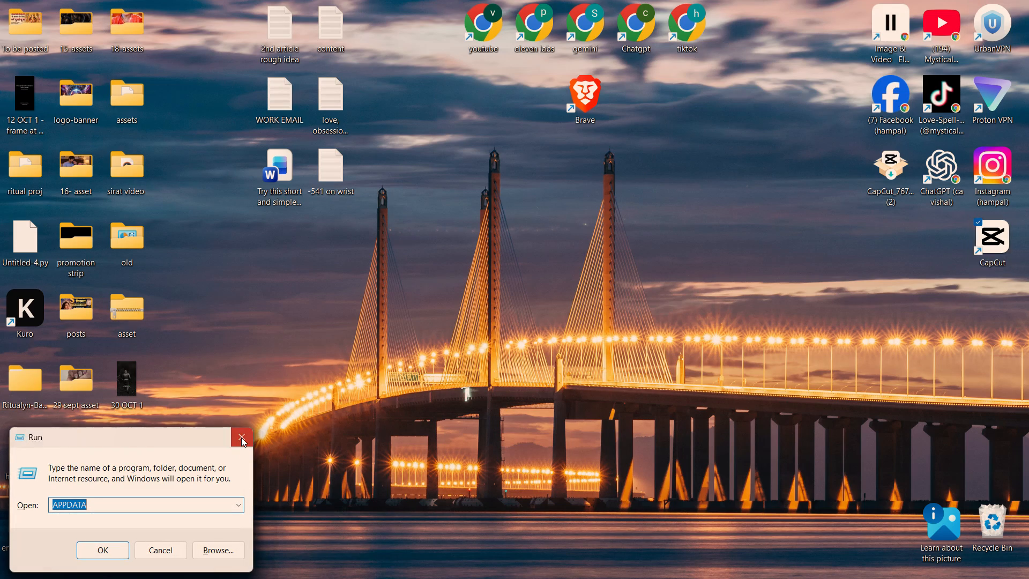
pyautogui.tripleClick(241, 437)
pyautogui.tripleClick(241, 437)
pyautogui.doubleClick(241, 437)
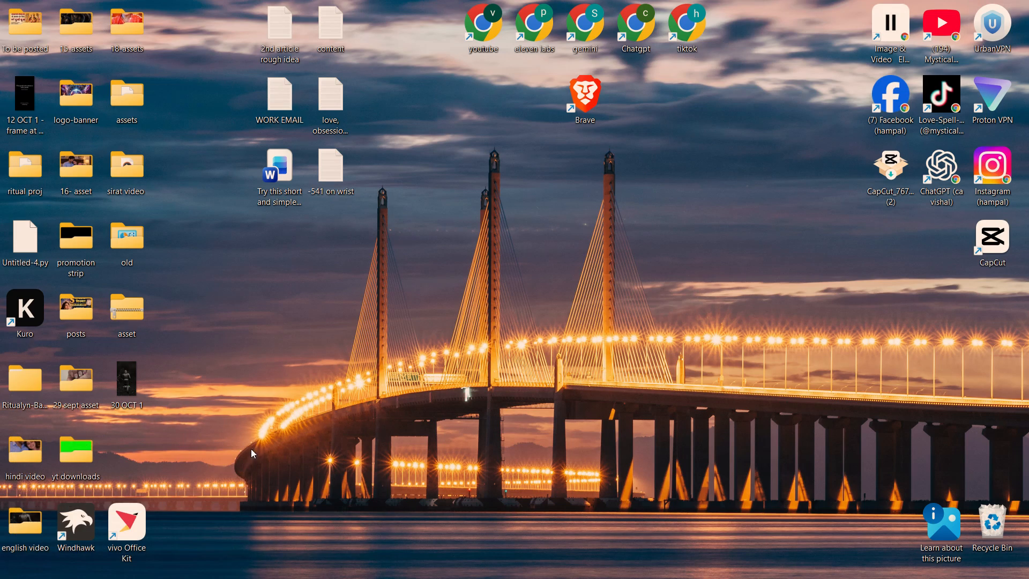
# Bring up the Windows options for shutting down or signing out.
pyautogui.click(277, 578)
pyautogui.rightClick(345, 569)
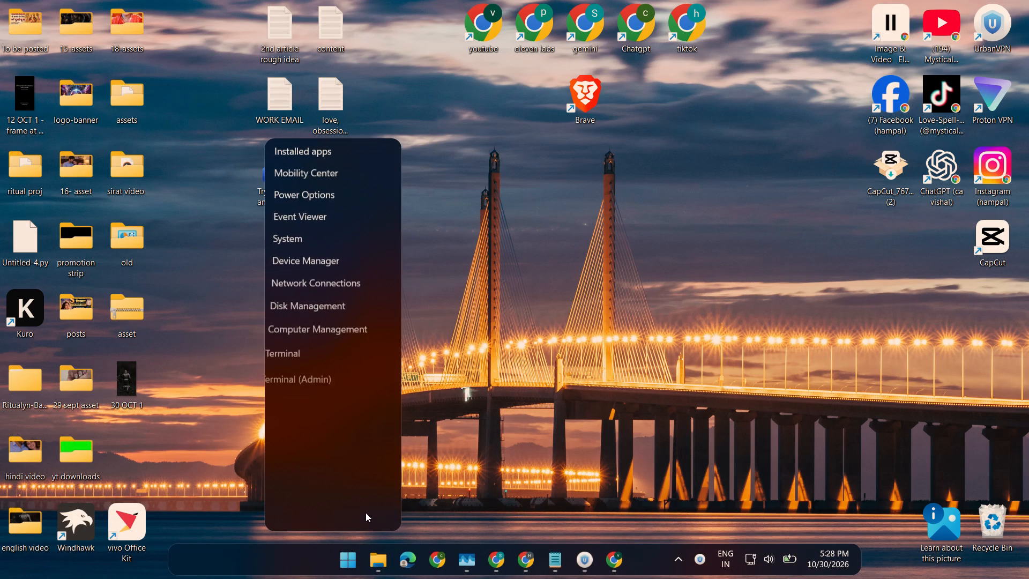
pyautogui.click(506, 459)
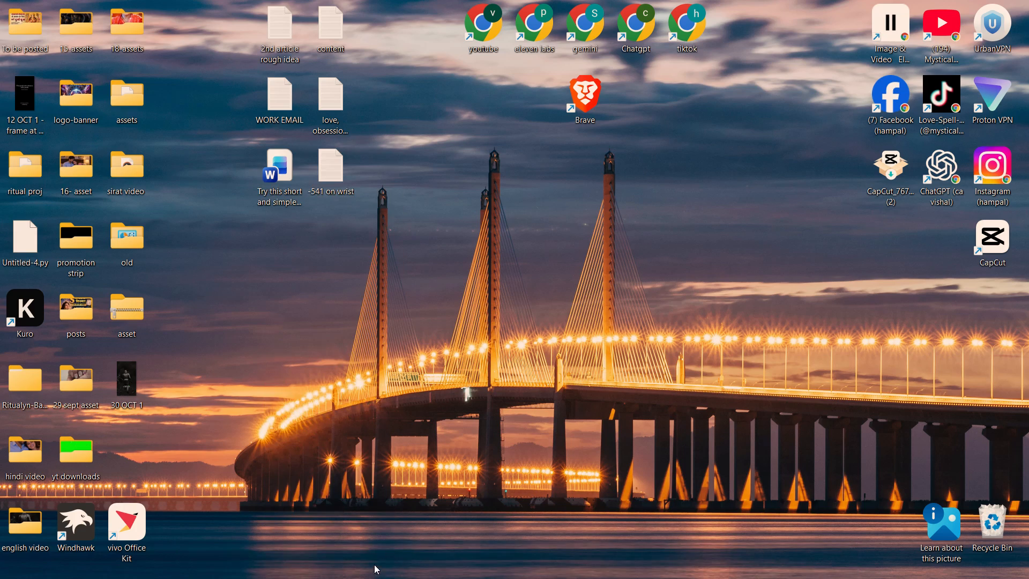
pyautogui.rightClick(354, 563)
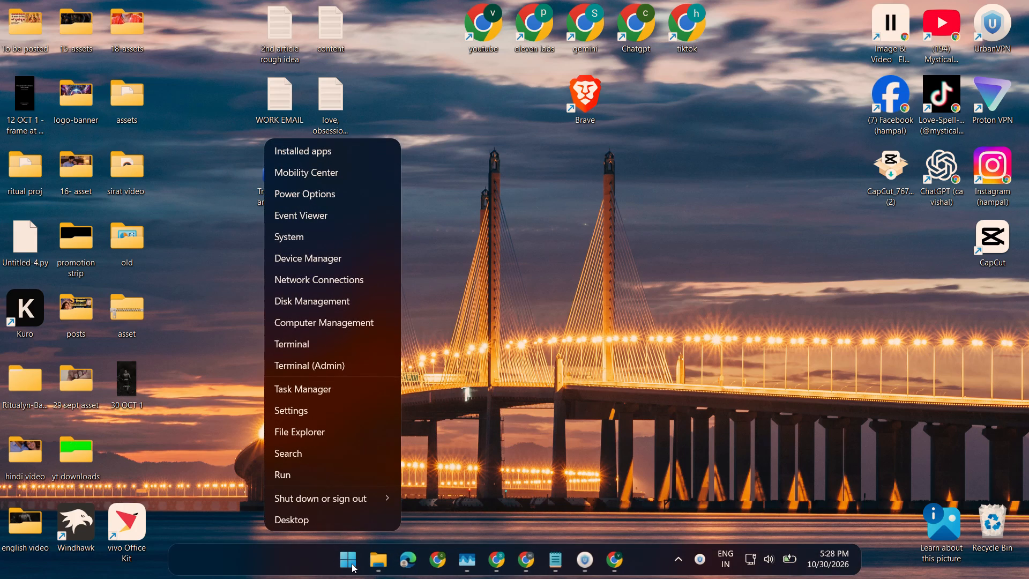
pyautogui.click(481, 454)
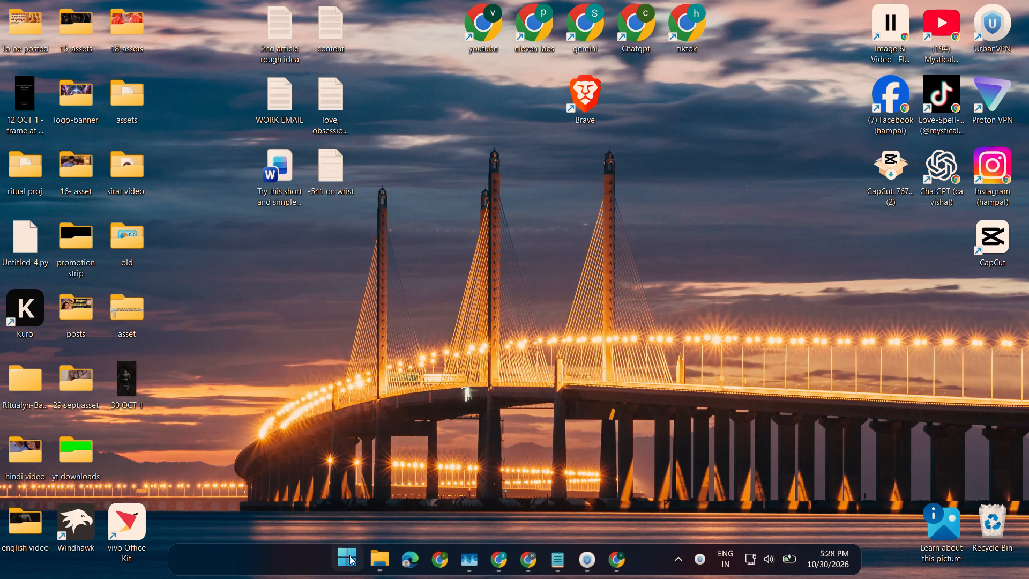
pyautogui.rightClick(349, 555)
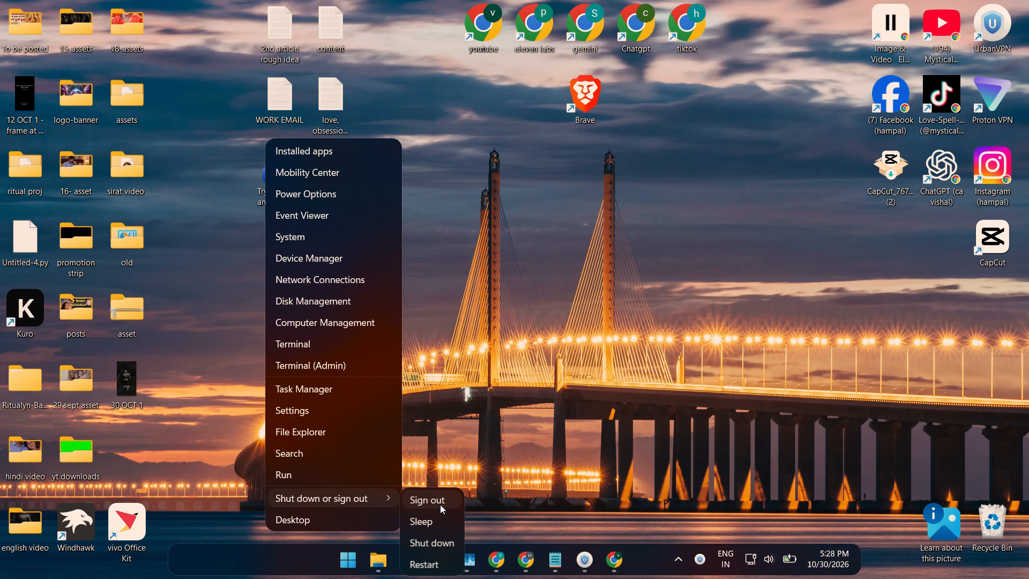